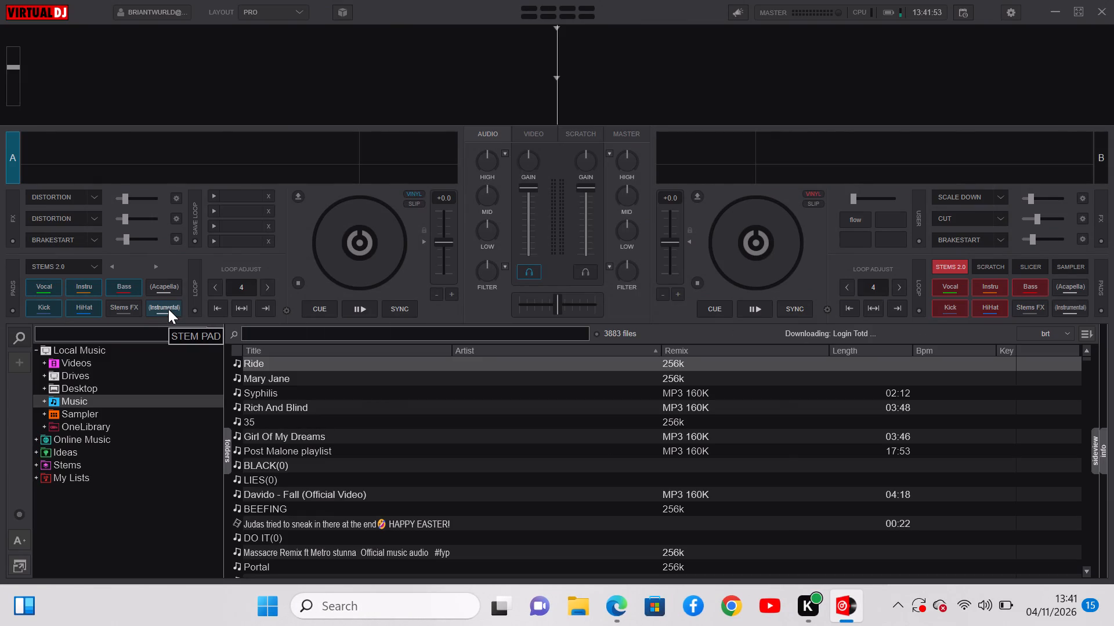
Switch to Microsoft Edge with YouTube opened and close the old "Kraff - Fix Tingz" video tab.
{"action": "left_click", "coordinate": [776, 625]}
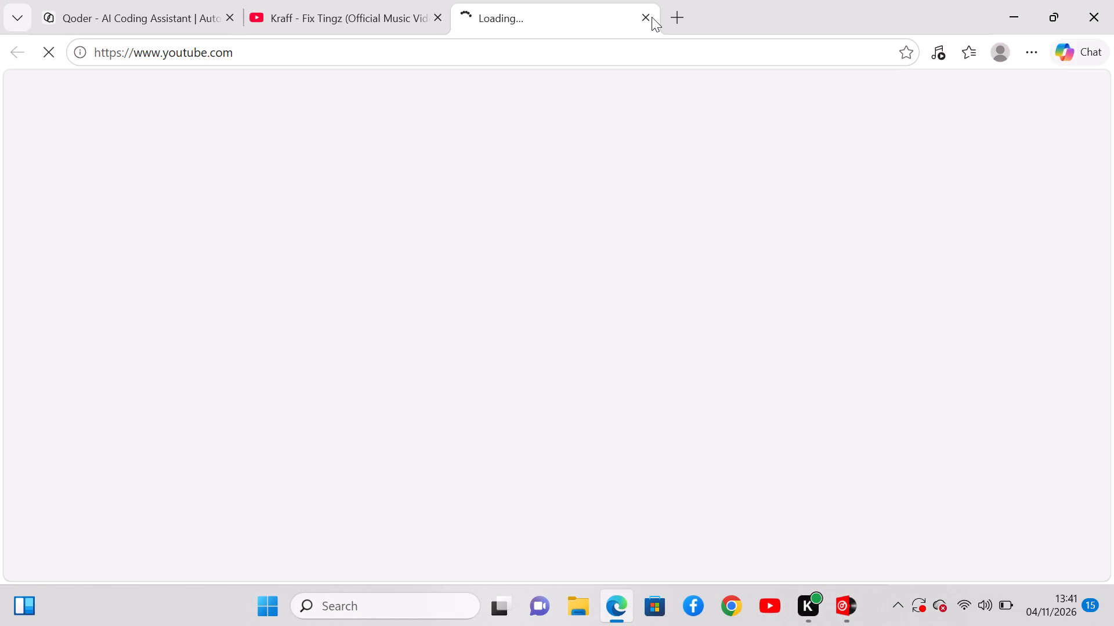
{"action": "left_click", "coordinate": [436, 16]}
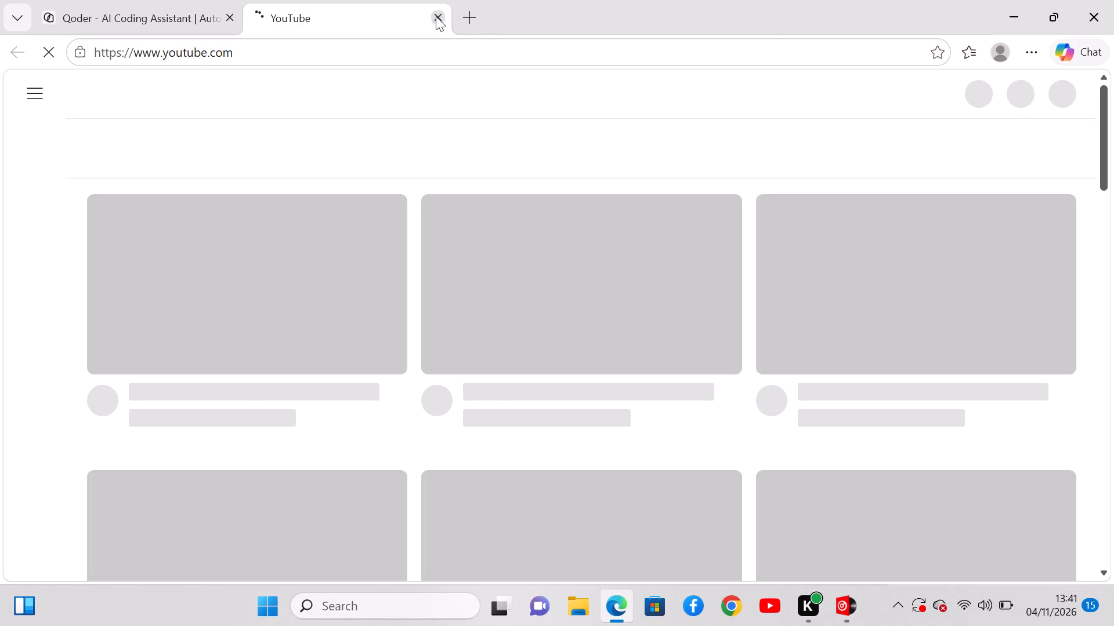
Open the first item on the YouTube home page.
{"action": "left_click", "coordinate": [382, 206]}
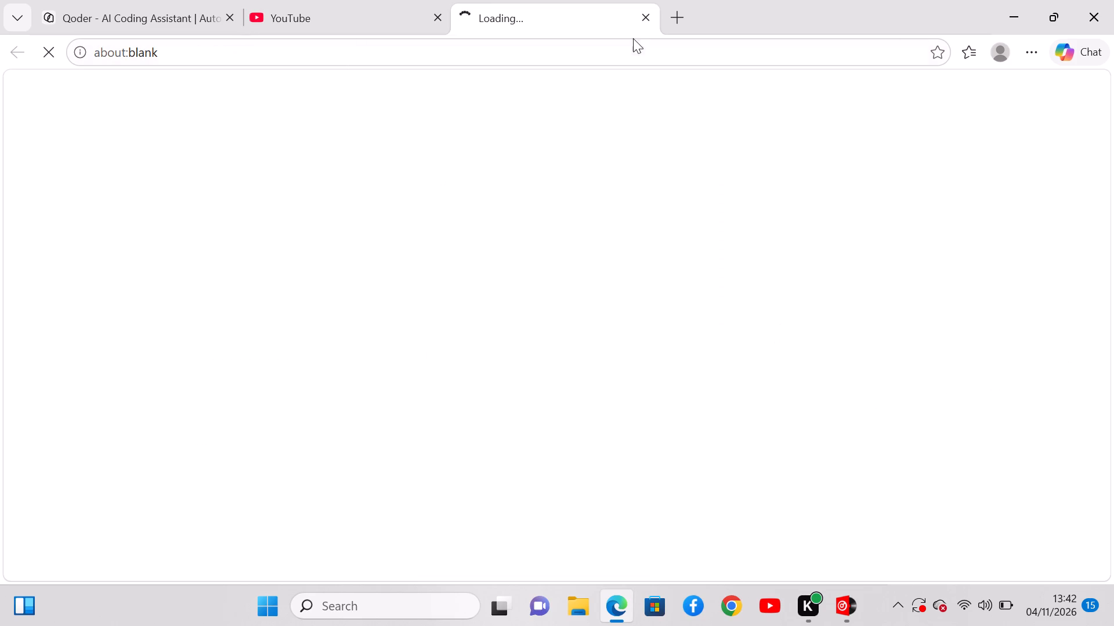
Close the newly opened tab that is still loading and return to the YouTube home page.
{"action": "left_click", "coordinate": [644, 13]}
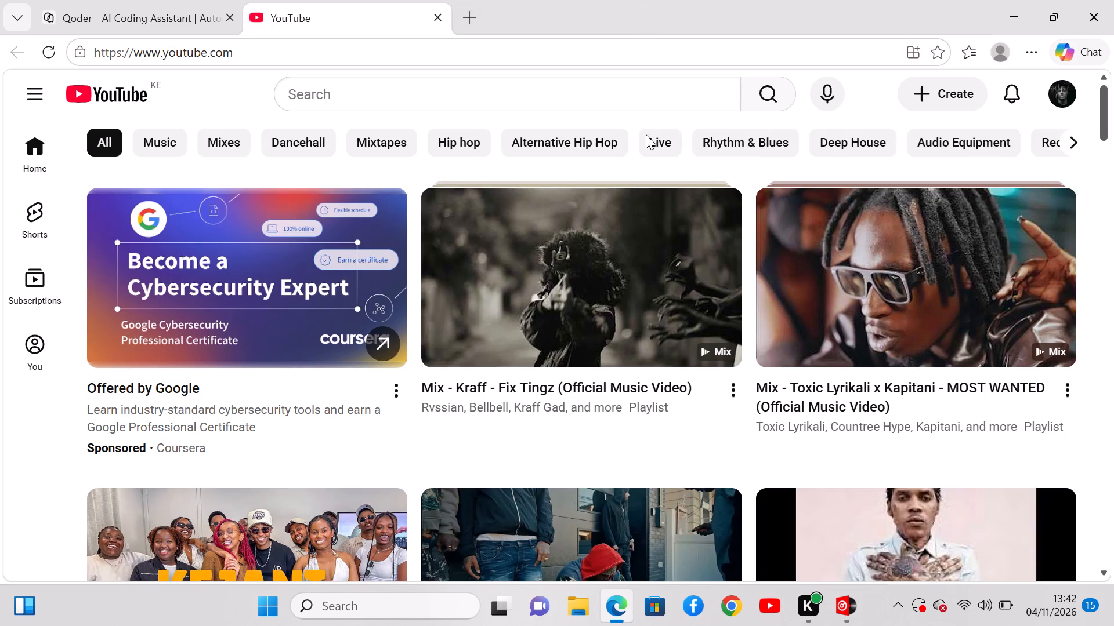
{"action": "scroll", "coordinate": [702, 305], "scroll_direction": "down", "scroll_amount": 7}
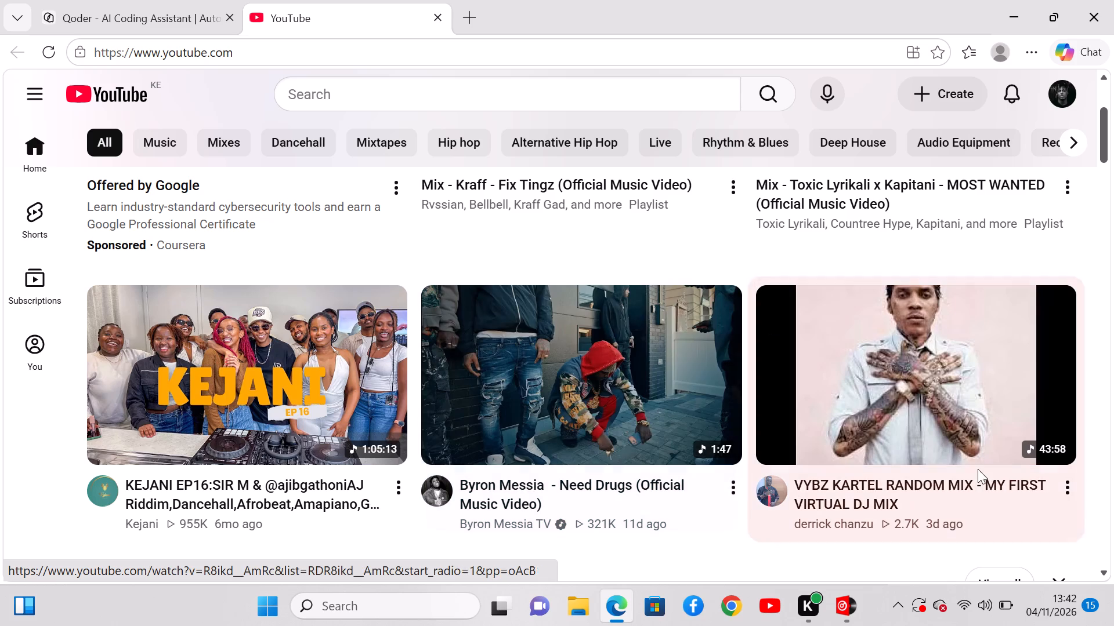
Turn on the computer's Bluetooth to connect the AM-309 device, and return to the browser.
{"action": "left_click", "coordinate": [997, 621]}
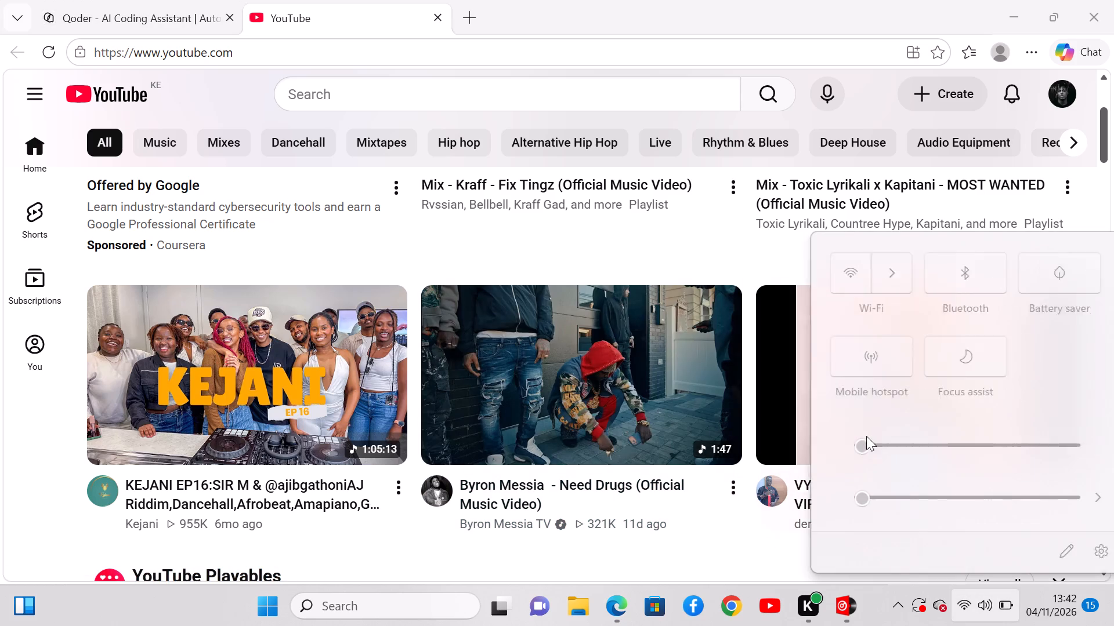
{"action": "left_click", "coordinate": [936, 277]}
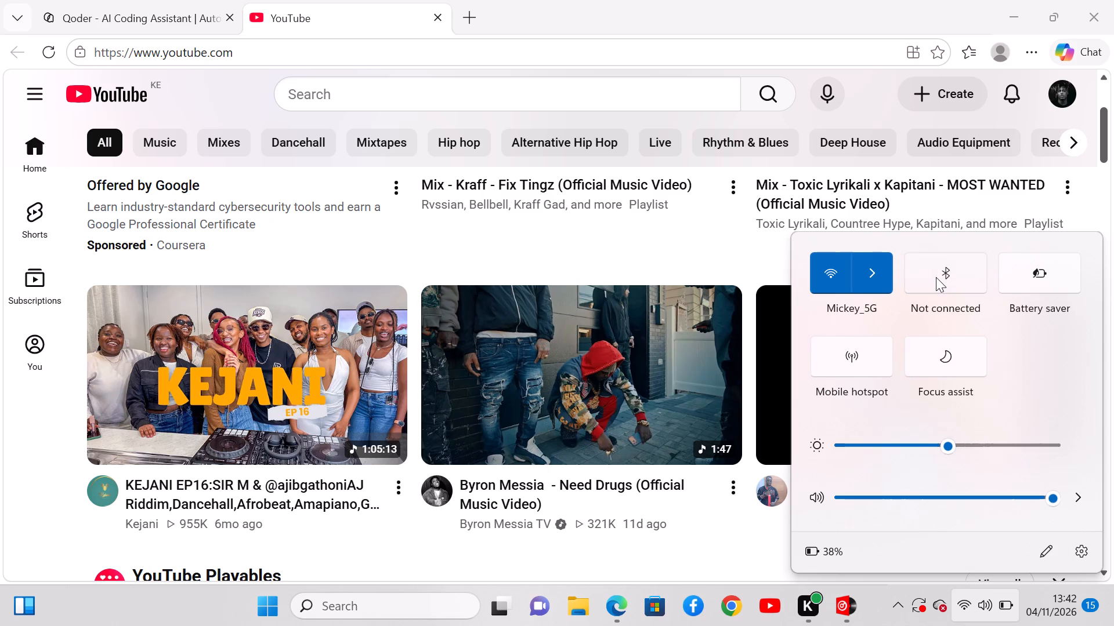
{"action": "left_click", "coordinate": [936, 277]}
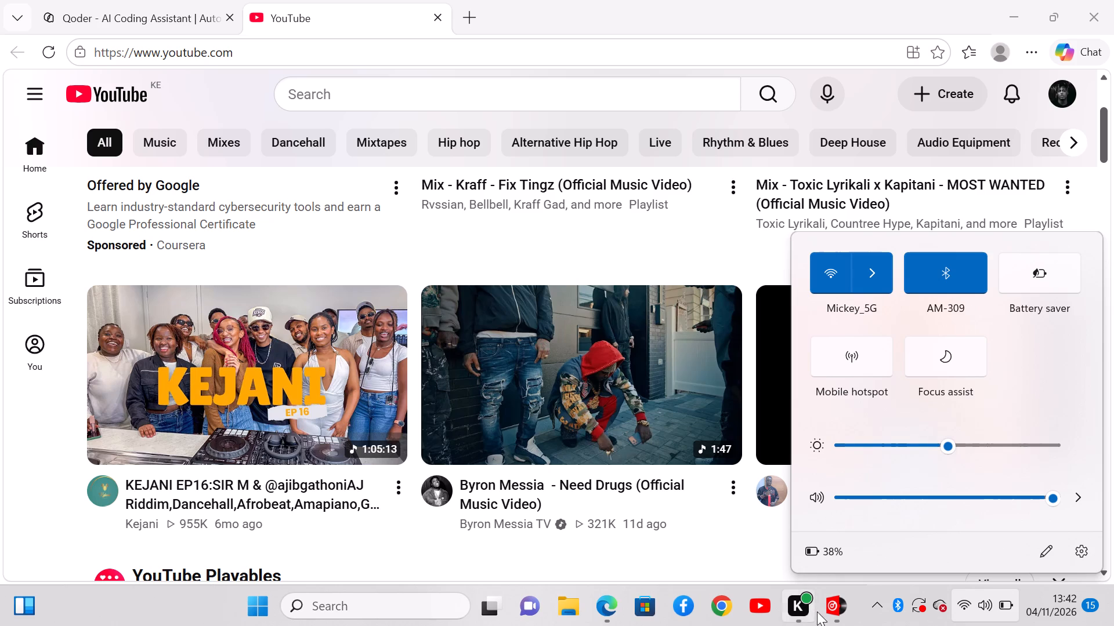
{"action": "left_click", "coordinate": [739, 548]}
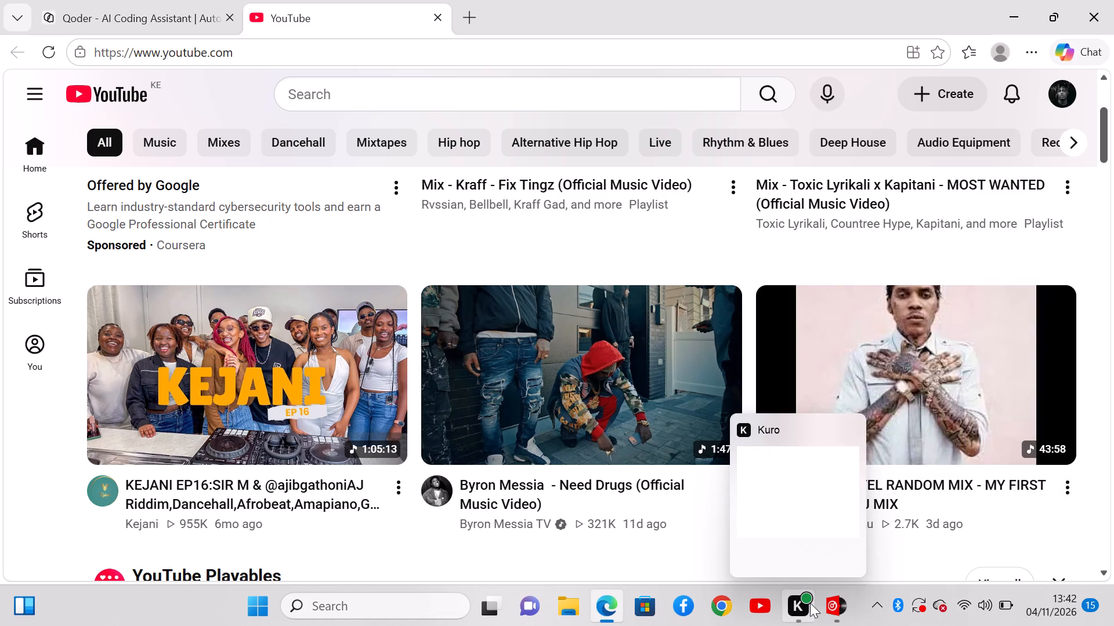
Switch to VirtualDJ.
{"action": "left_click", "coordinate": [842, 603]}
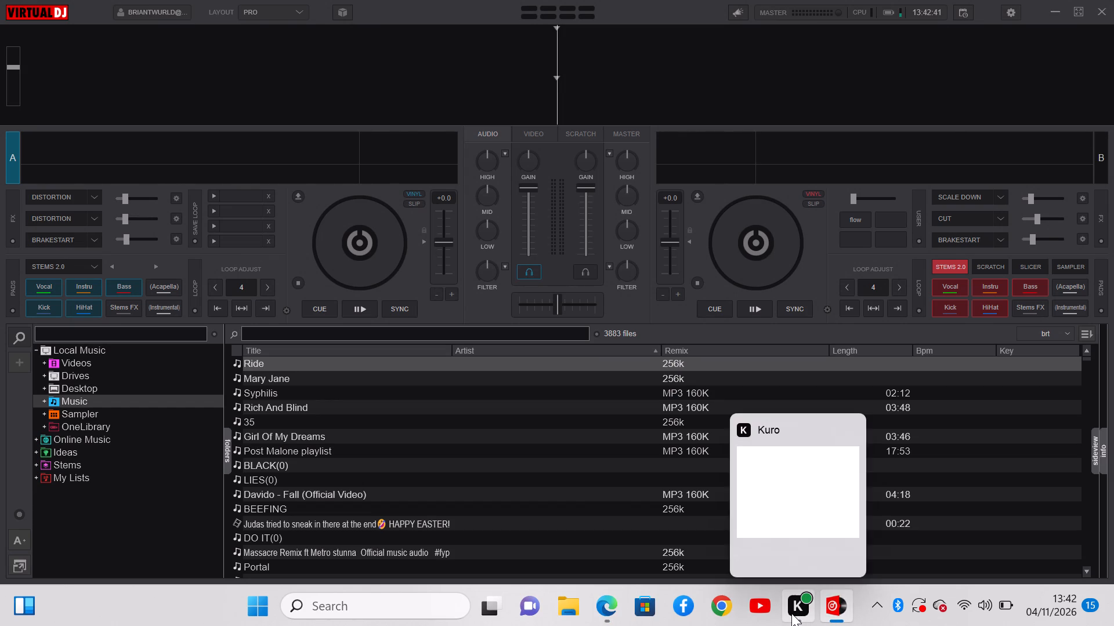
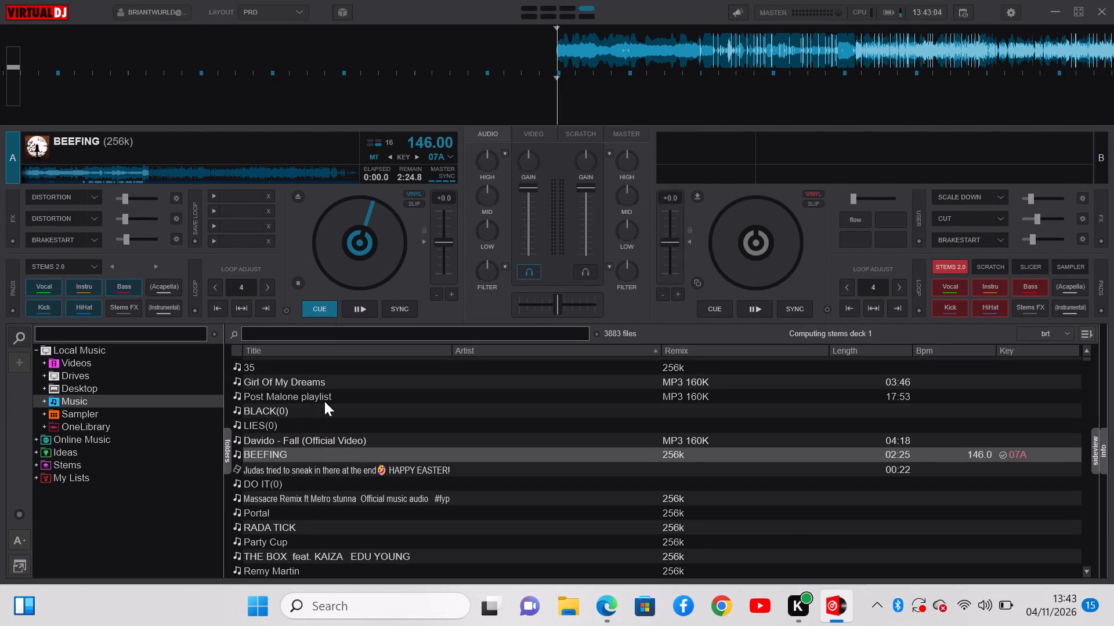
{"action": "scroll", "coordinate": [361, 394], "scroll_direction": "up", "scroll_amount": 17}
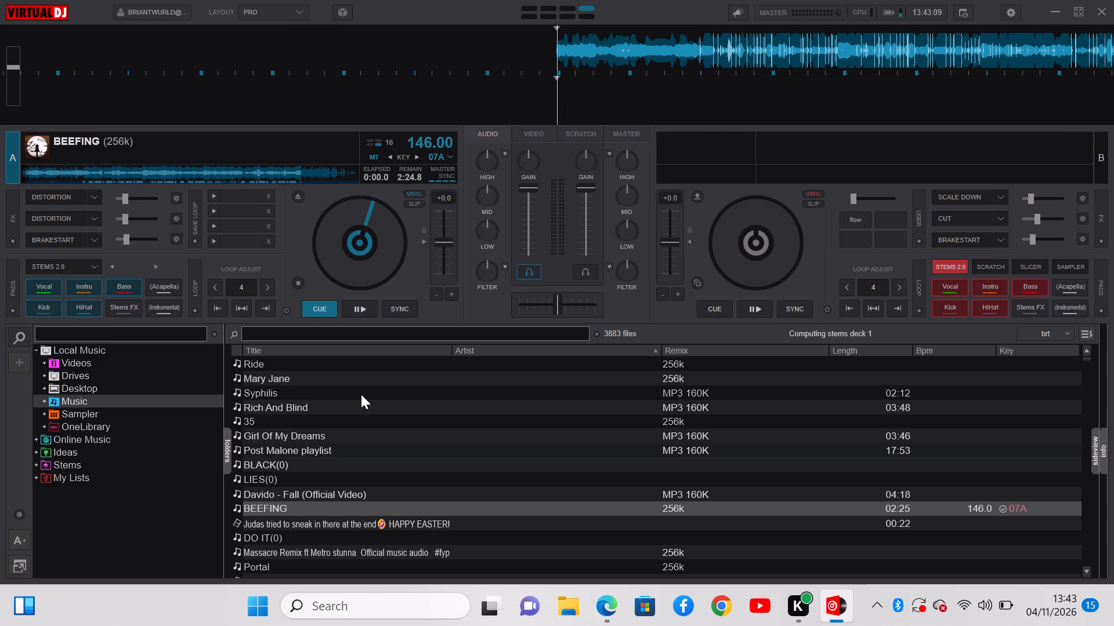
Open the VirtualDJ settings window.
{"action": "left_click", "coordinate": [1014, 6]}
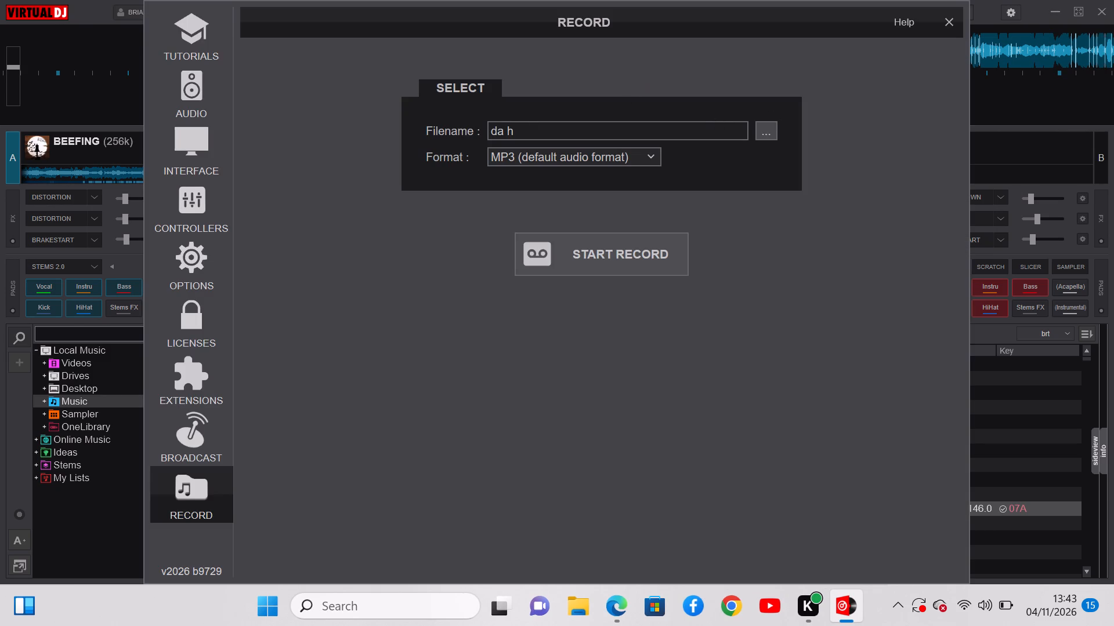
Replace the recording's filename with "emkay 64 mixtape".
{"action": "left_click", "coordinate": [522, 129]}
{"action": "key", "text": "BackSpace"}
{"action": "key", "text": "BackSpace"}
{"action": "key", "text": "BackSpace"}
{"action": "key", "text": "BackSpace"}
{"action": "key", "text": "BackSpace"}
{"action": "key", "text": "BackSpace"}
{"action": "key", "text": "BackSpace"}
{"action": "key", "text": "BackSpace"}
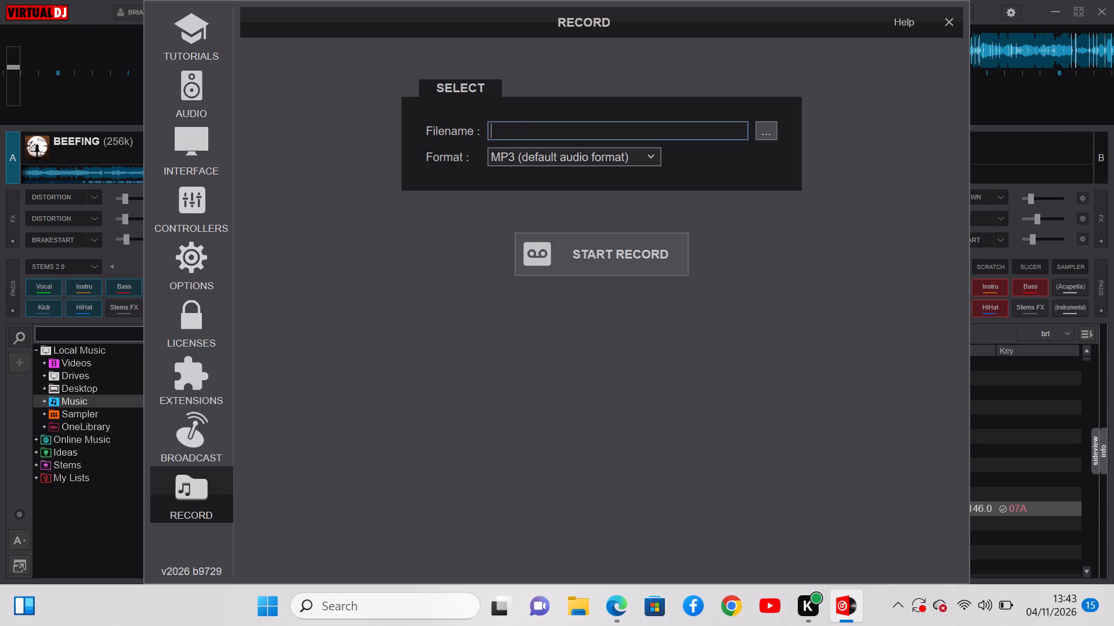
{"action": "key", "text": "e"}
{"action": "type", "text": "mk"}
{"action": "type", "text": "ay"}
{"action": "key", "text": "space"}
{"action": "type", "text": "64"}
{"action": "key", "text": "space"}
{"action": "type", "text": "mixt"}
{"action": "key", "text": "a"}
{"action": "key", "text": "p"}
{"action": "key", "text": "e"}
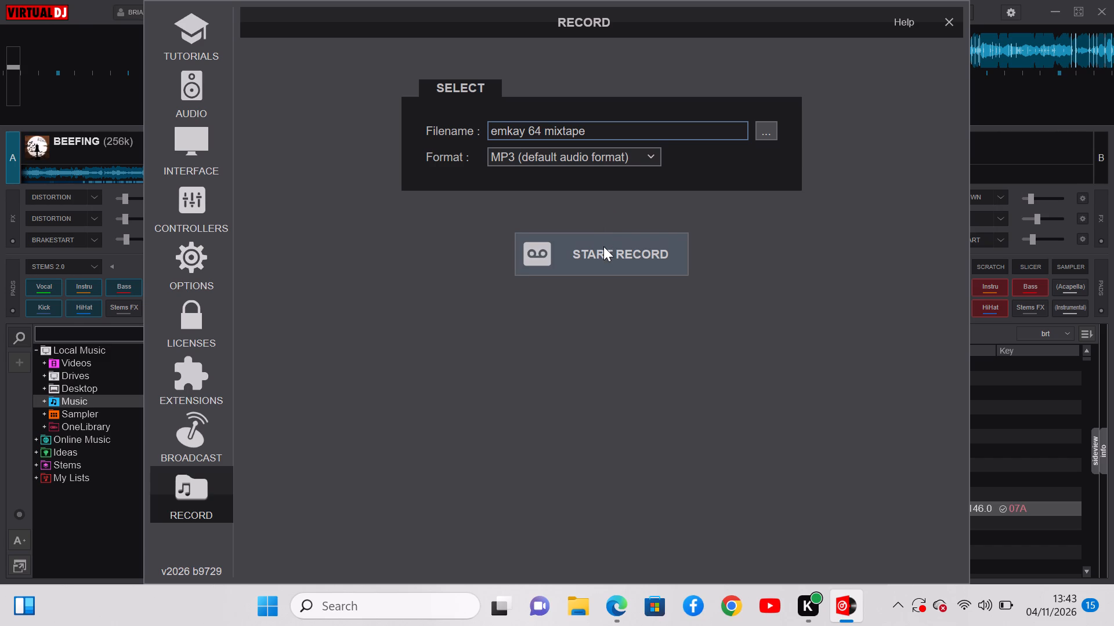
Start recording the mix and close the settings window.
{"action": "left_click", "coordinate": [603, 248]}
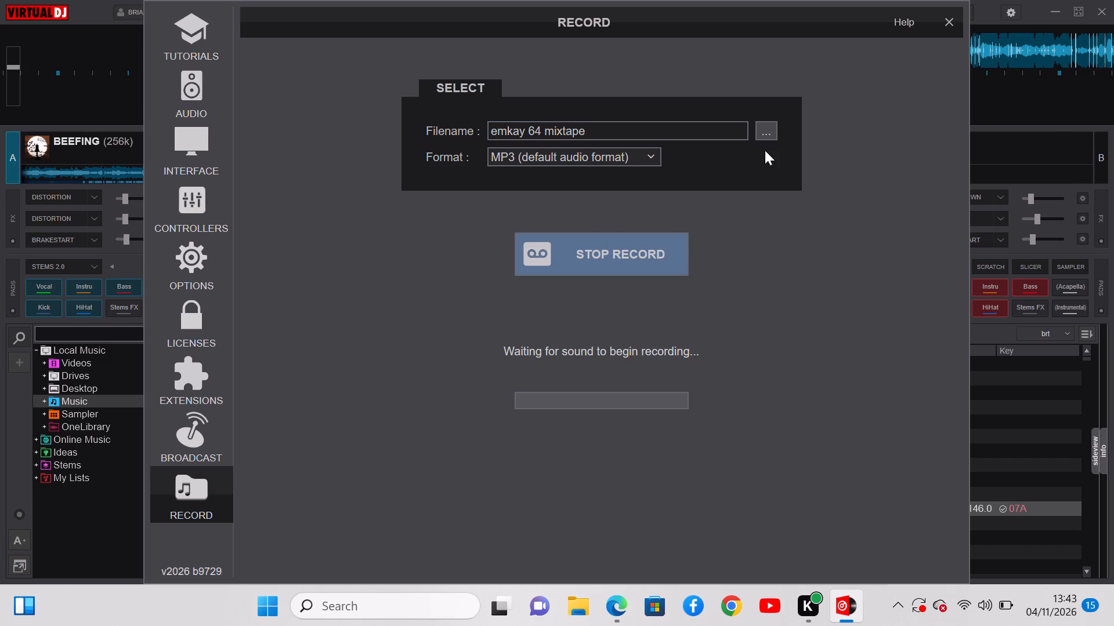
{"action": "left_click", "coordinate": [941, 27]}
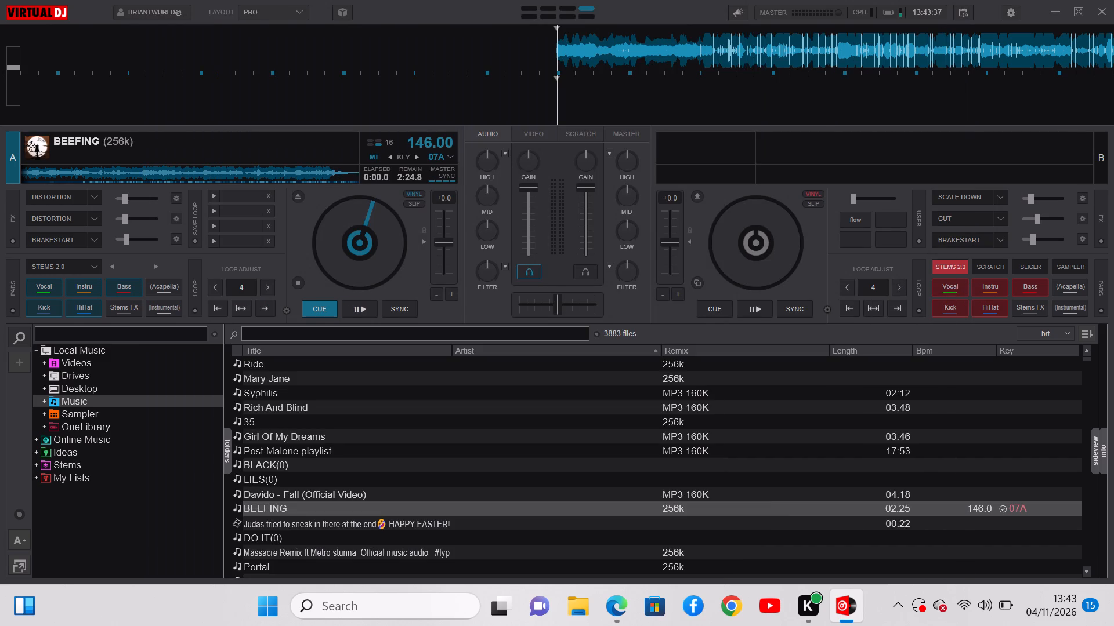
Search the Music folder for "never" and look through the matching tracks.
{"action": "left_click", "coordinate": [254, 338]}
{"action": "type", "text": "never"}
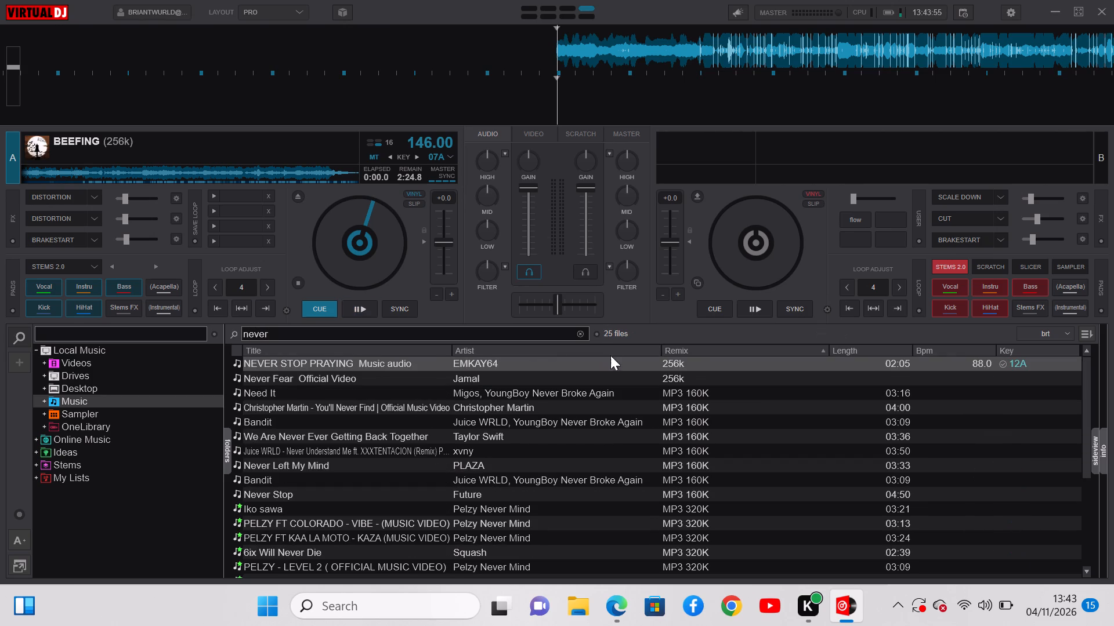
{"action": "scroll", "coordinate": [699, 479], "scroll_direction": "down", "scroll_amount": 2}
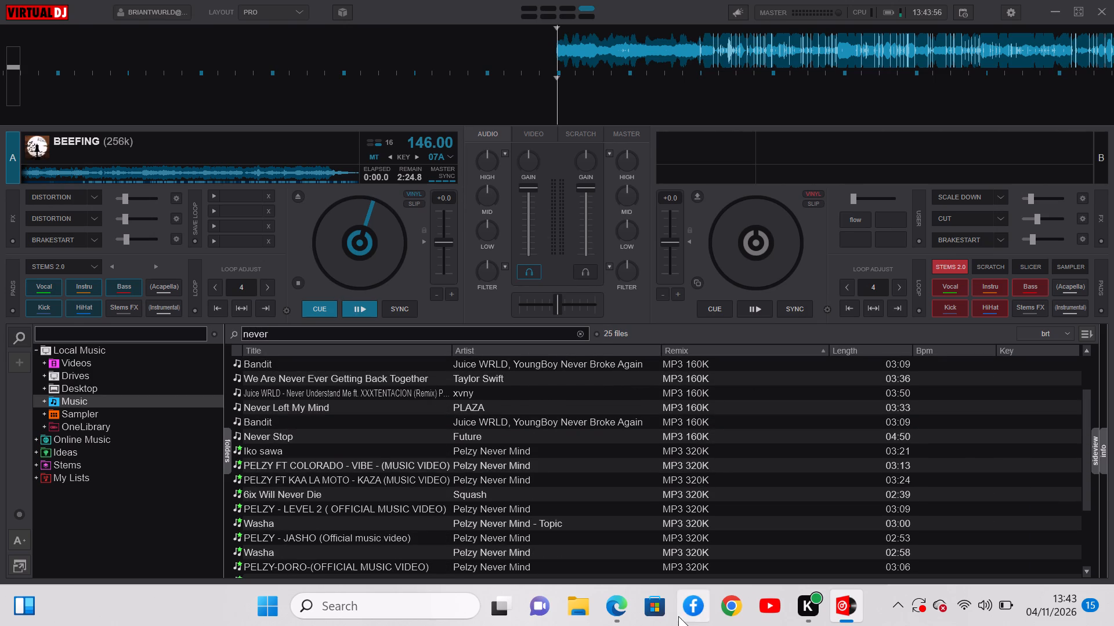
{"action": "scroll", "coordinate": [675, 587], "scroll_direction": "down", "scroll_amount": 2}
{"action": "scroll", "coordinate": [609, 527], "scroll_direction": "down", "scroll_amount": 6}
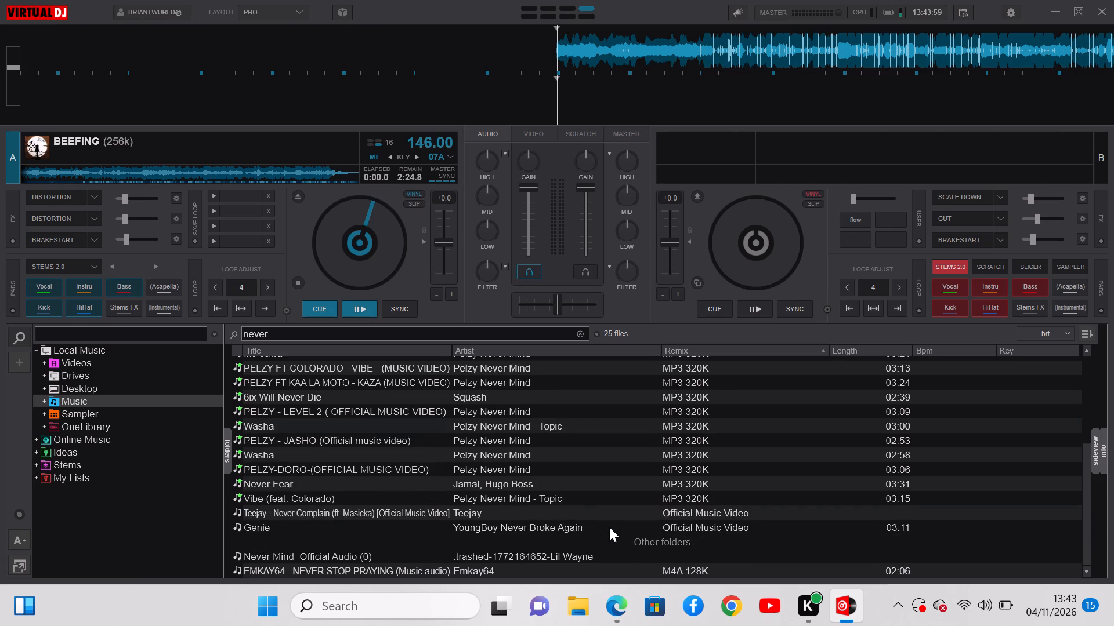
{"action": "scroll", "coordinate": [609, 527], "scroll_direction": "down", "scroll_amount": 6}
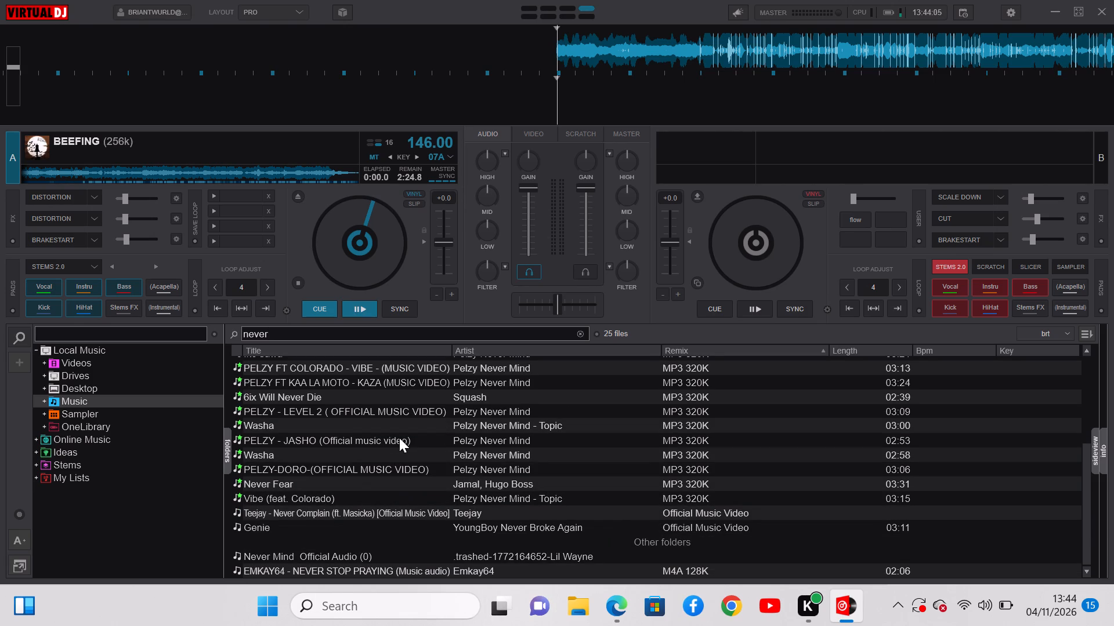
{"action": "scroll", "coordinate": [406, 408], "scroll_direction": "up", "scroll_amount": 2}
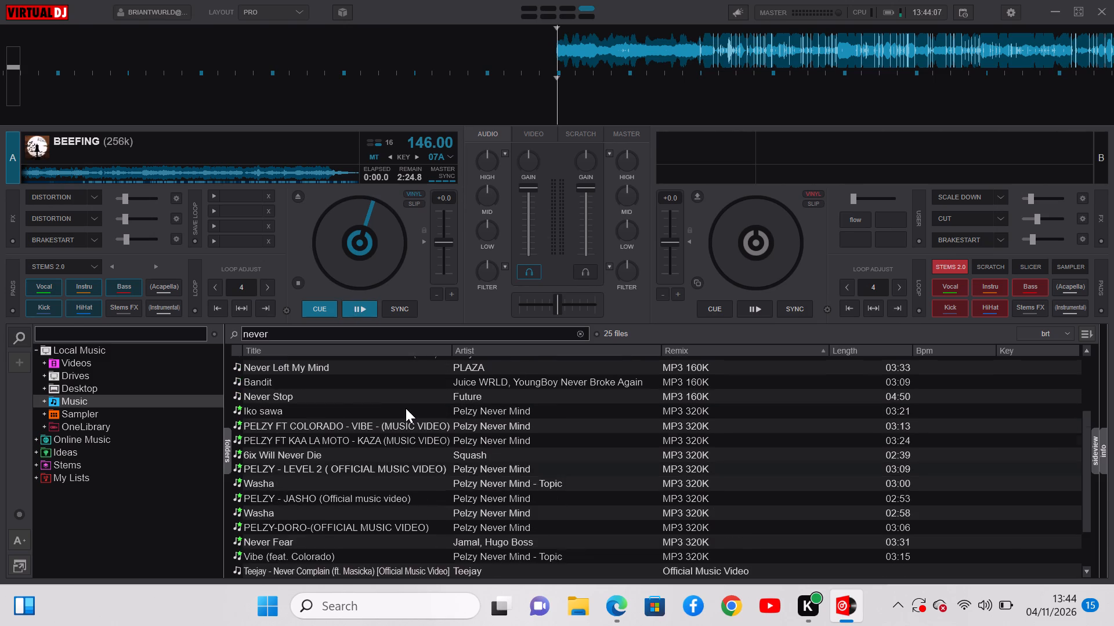
Load the track "NEVER STOP PRAYING Music audio" by EMKAY64 onto deck B and start playing it.
{"action": "scroll", "coordinate": [406, 408], "scroll_direction": "down", "scroll_amount": 1}
{"action": "scroll", "coordinate": [406, 408], "scroll_direction": "up", "scroll_amount": 3}
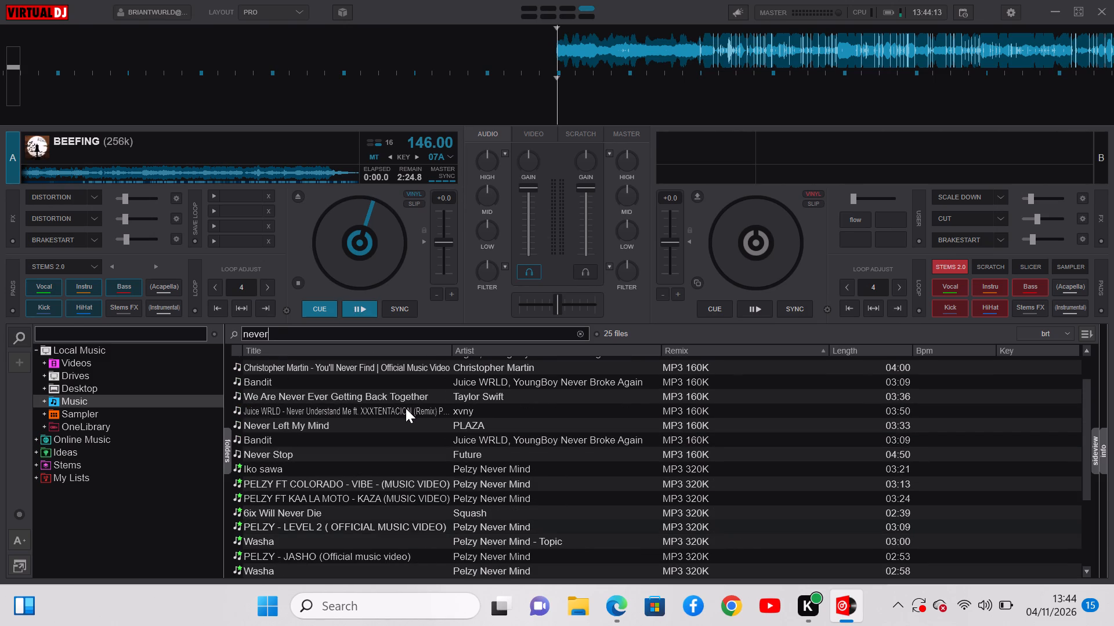
{"action": "scroll", "coordinate": [406, 408], "scroll_direction": "up", "scroll_amount": 4}
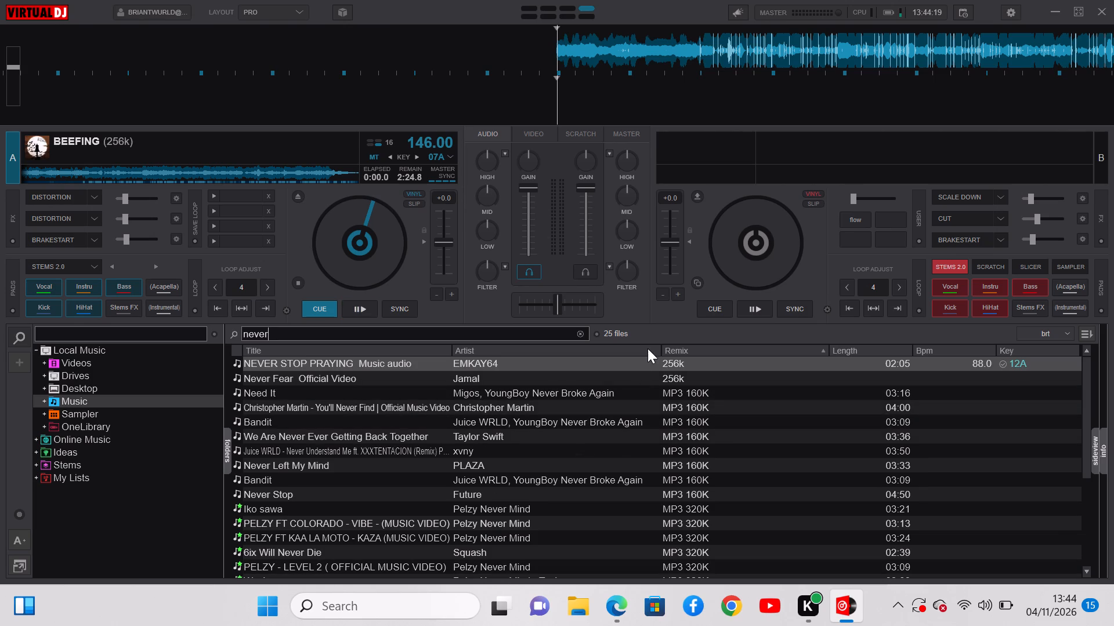
{"action": "double_click", "coordinate": [644, 366]}
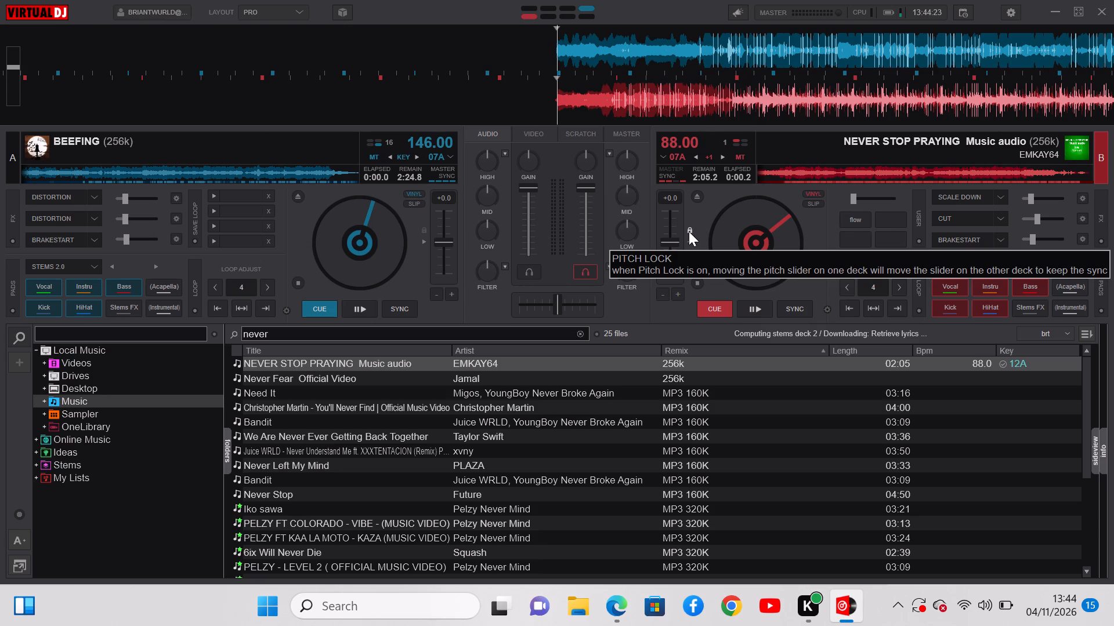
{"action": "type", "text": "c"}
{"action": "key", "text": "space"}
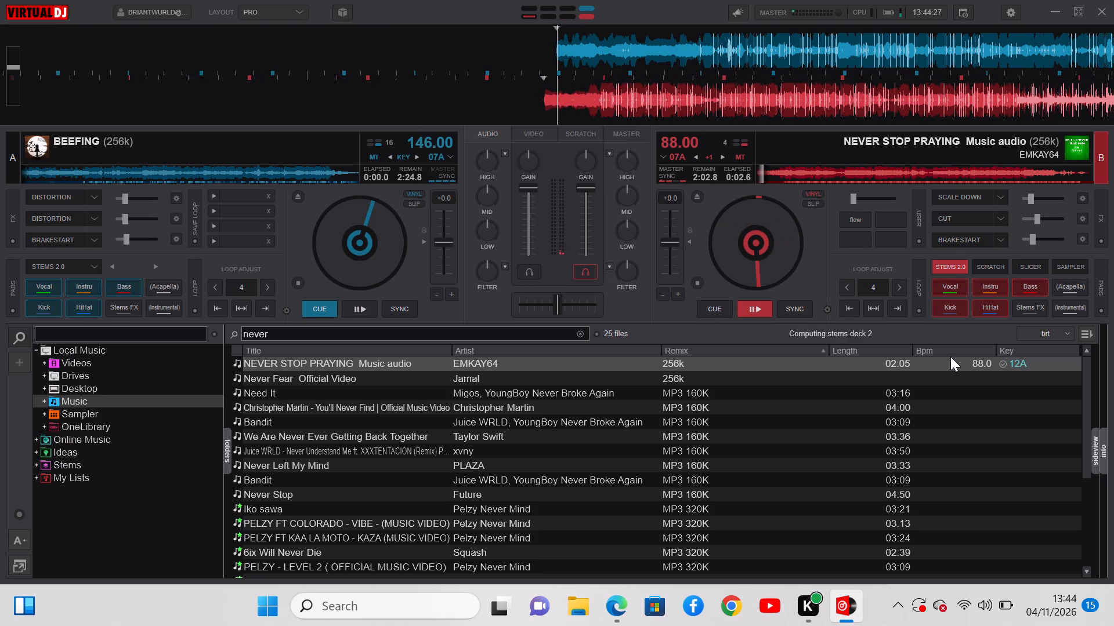
Check the system's Bluetooth connection and sound volume in the quick settings.
{"action": "left_click", "coordinate": [985, 611]}
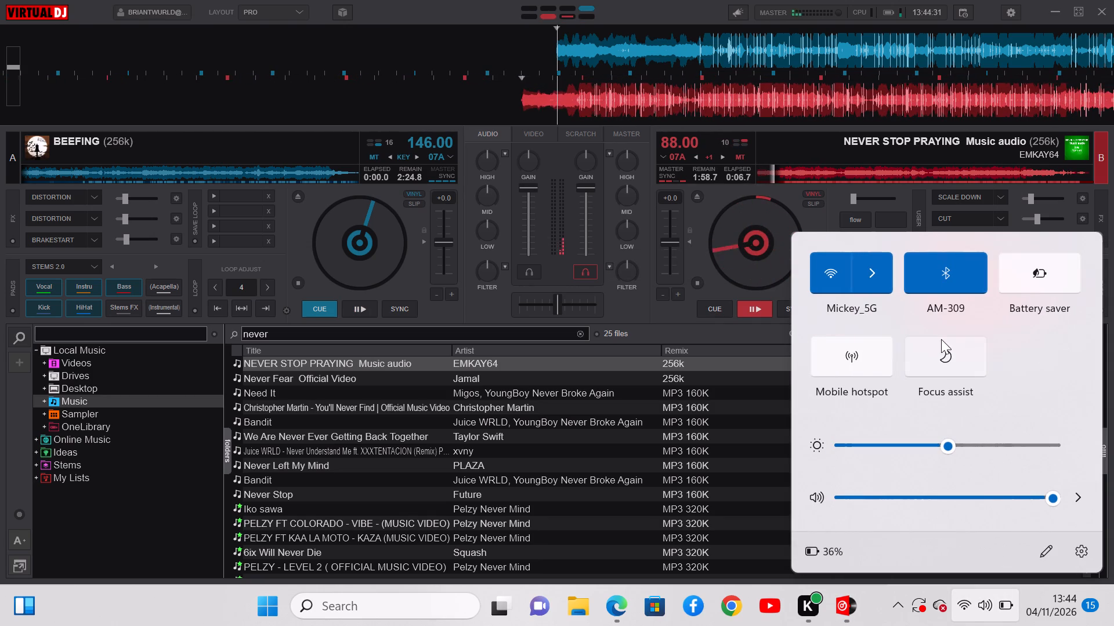
{"action": "left_click", "coordinate": [683, 329]}
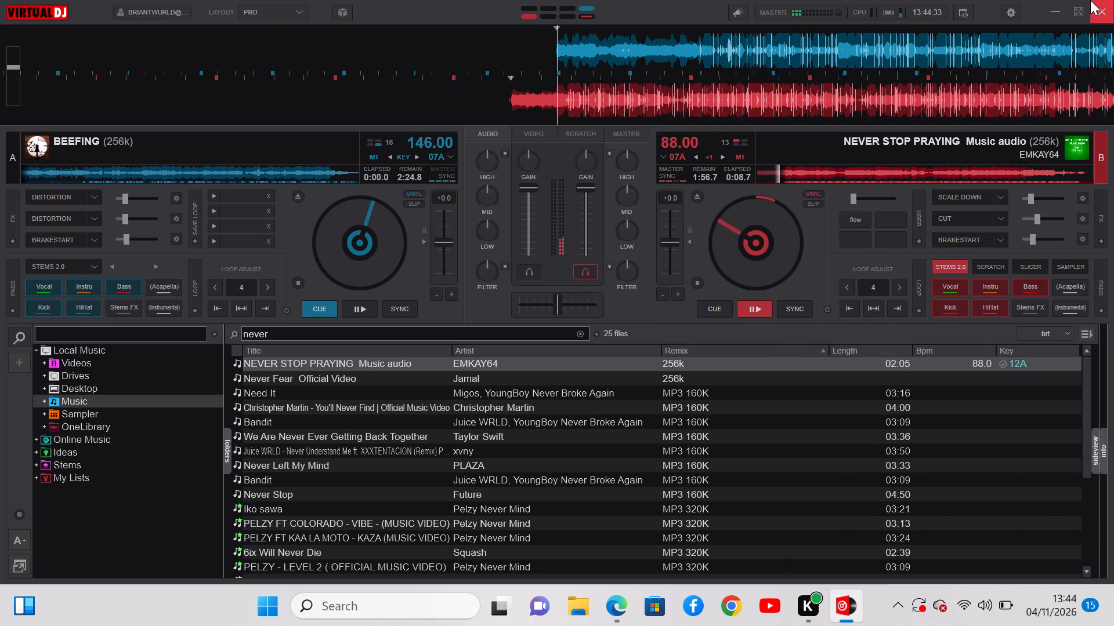
Expand the DJ window to full screen, covering the taskbar.
{"action": "left_click", "coordinate": [1086, 6]}
{"action": "left_click", "coordinate": [1113, 14]}
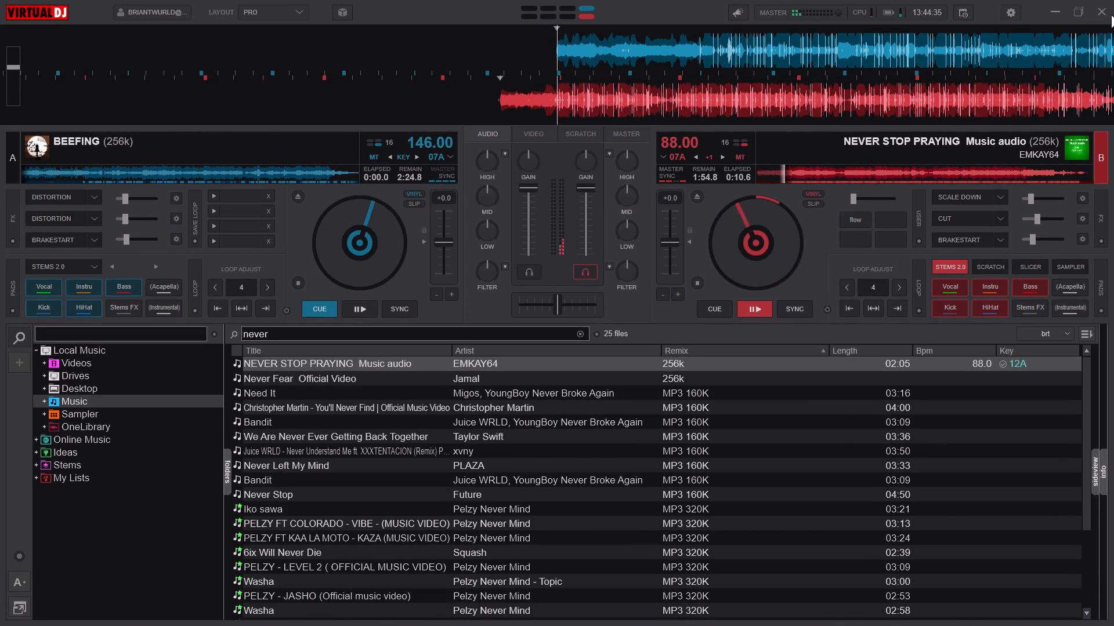
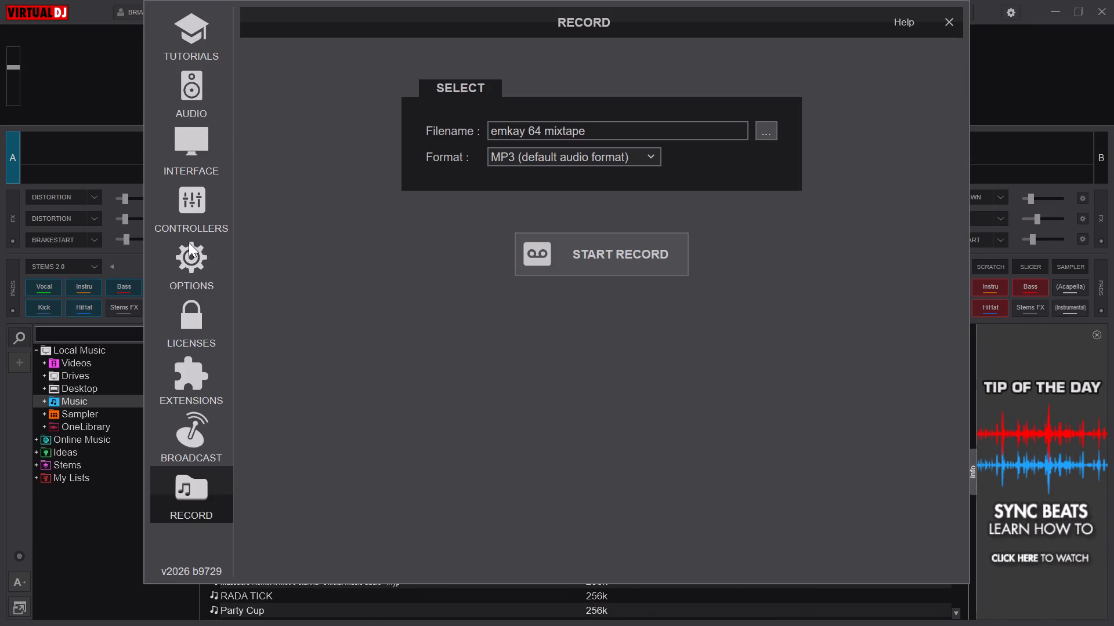
Start recording the mix as "emkay 64 mixtape" and close the record settings.
{"action": "left_click", "coordinate": [620, 259]}
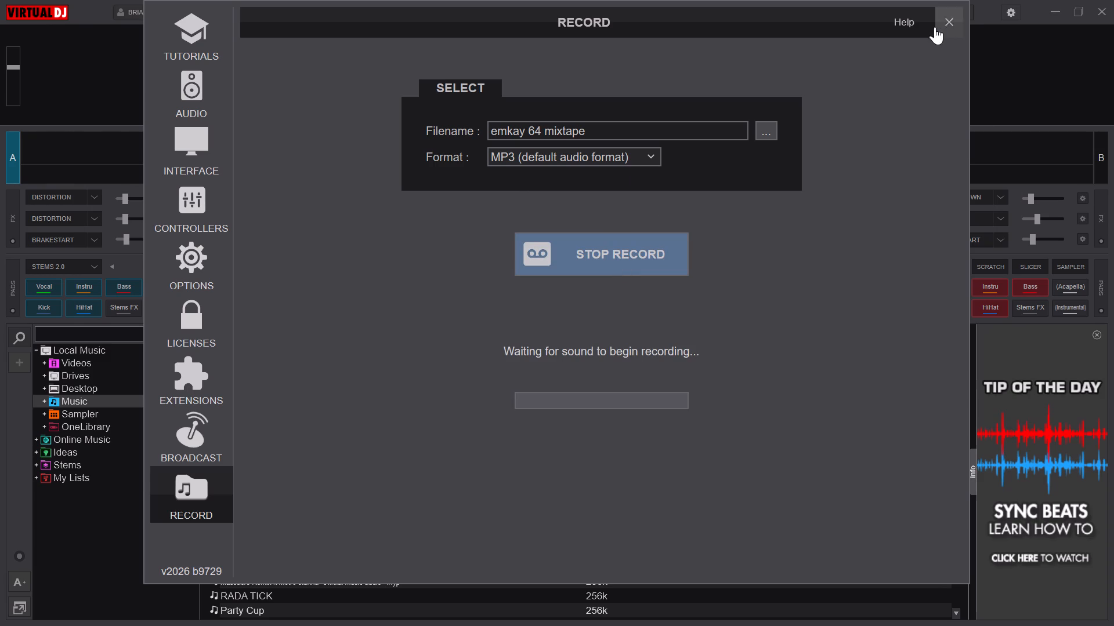
{"action": "left_click", "coordinate": [949, 21]}
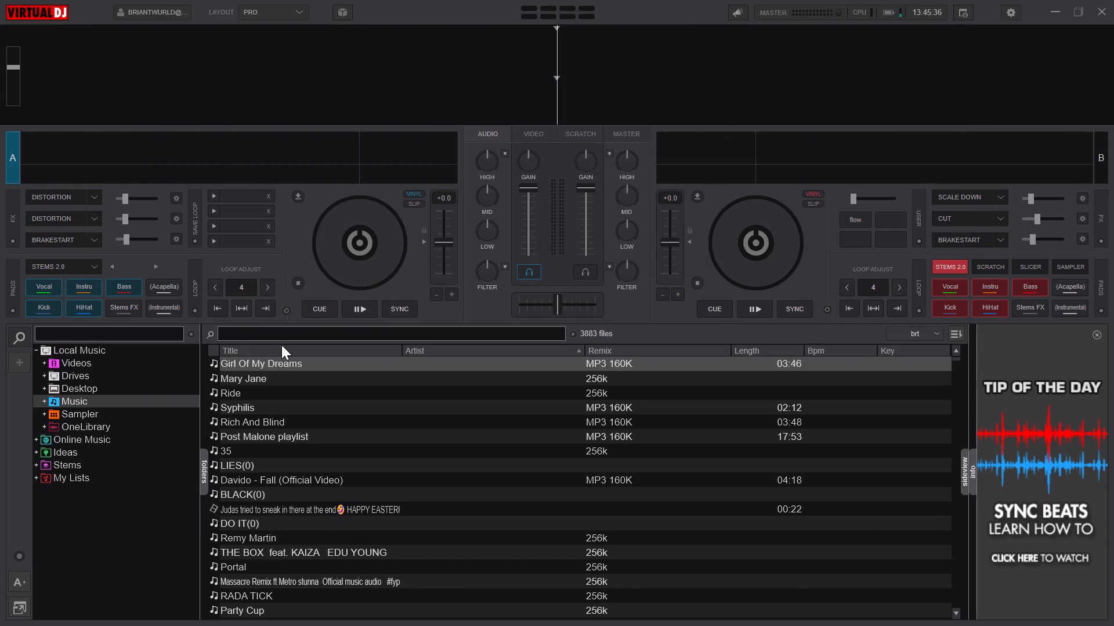
Search the Music folder for "never", load "NEVER STOP PRAYING" by EMKAY64 on deck A and start playing it.
{"action": "left_click", "coordinate": [254, 336]}
{"action": "type", "text": "never"}
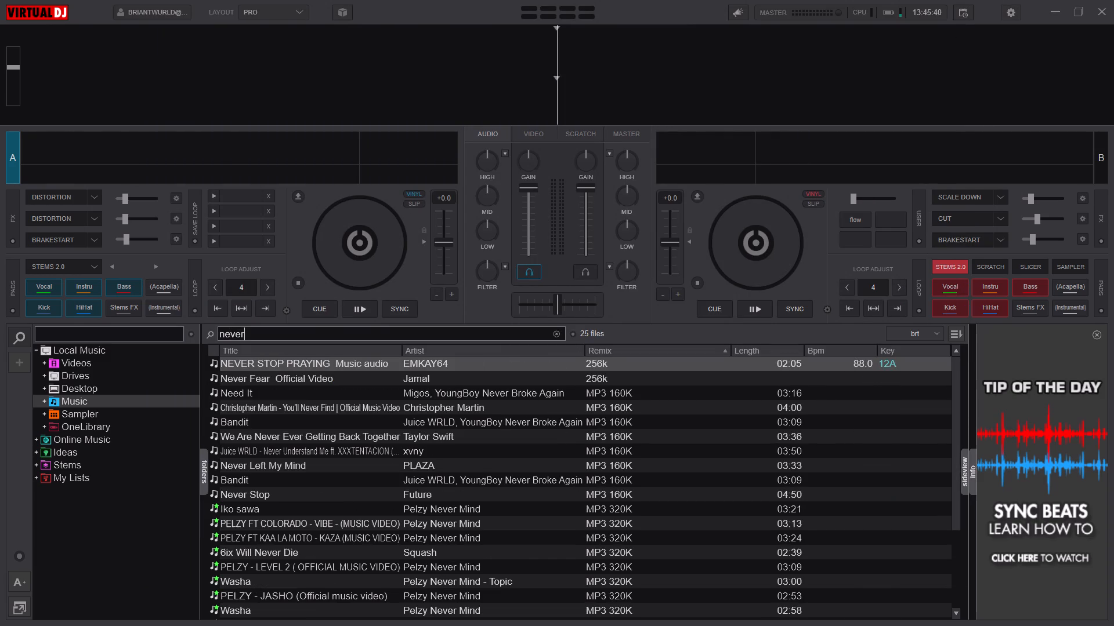
{"action": "double_click", "coordinate": [289, 362]}
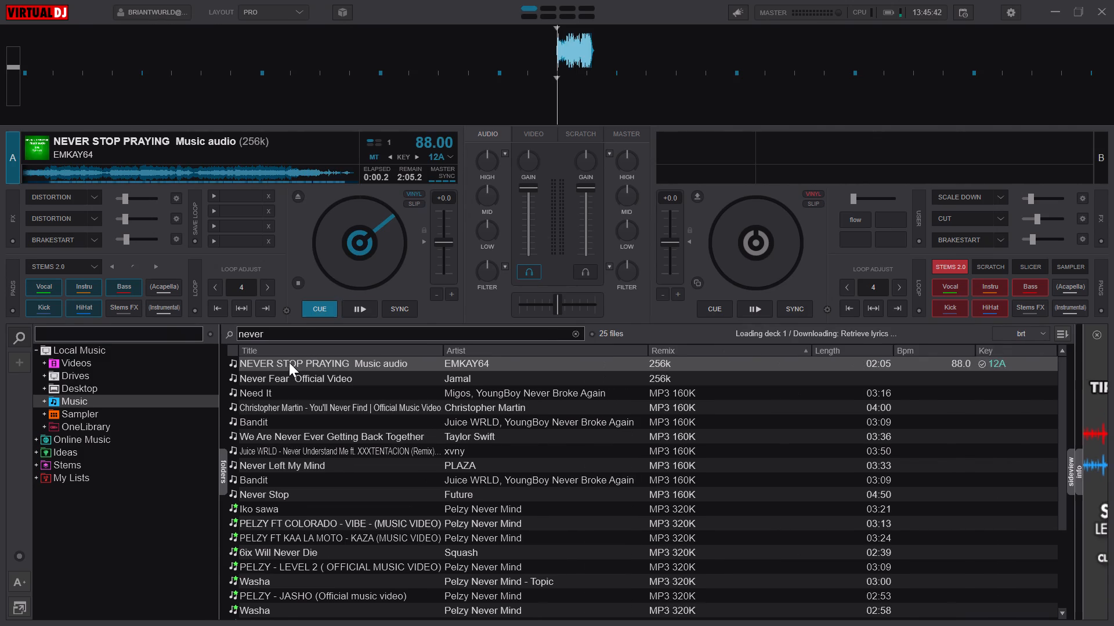
{"action": "type", "text": "cc"}
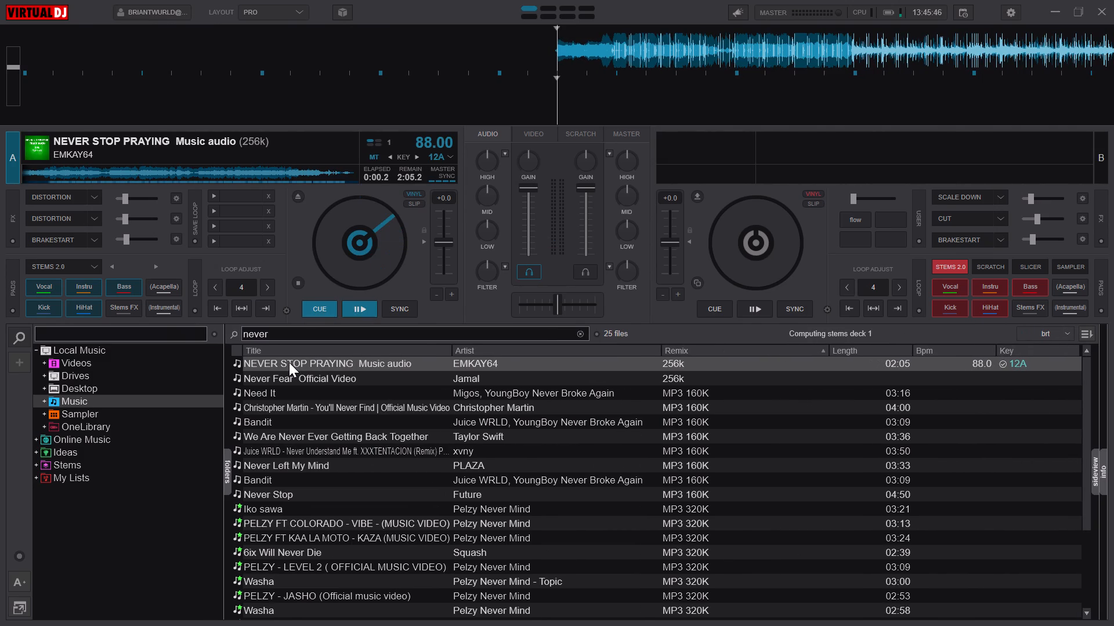
{"action": "type", "text": "c"}
{"action": "key", "text": "space"}
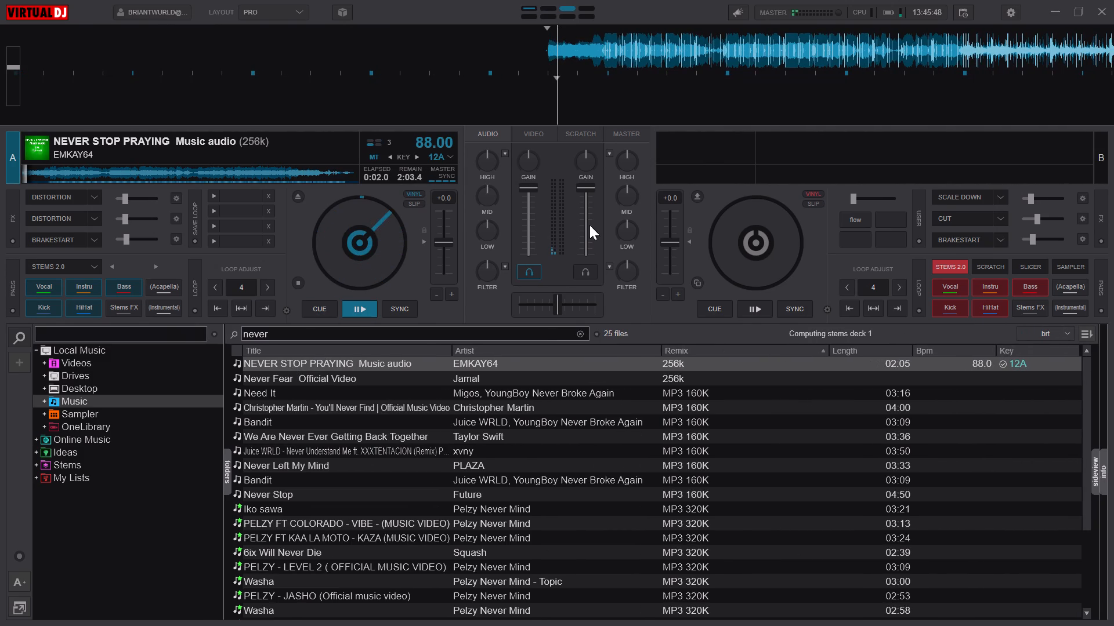
Check the progress of the mixtape recording in the record settings, leaving it running.
{"action": "left_click", "coordinate": [1008, 17]}
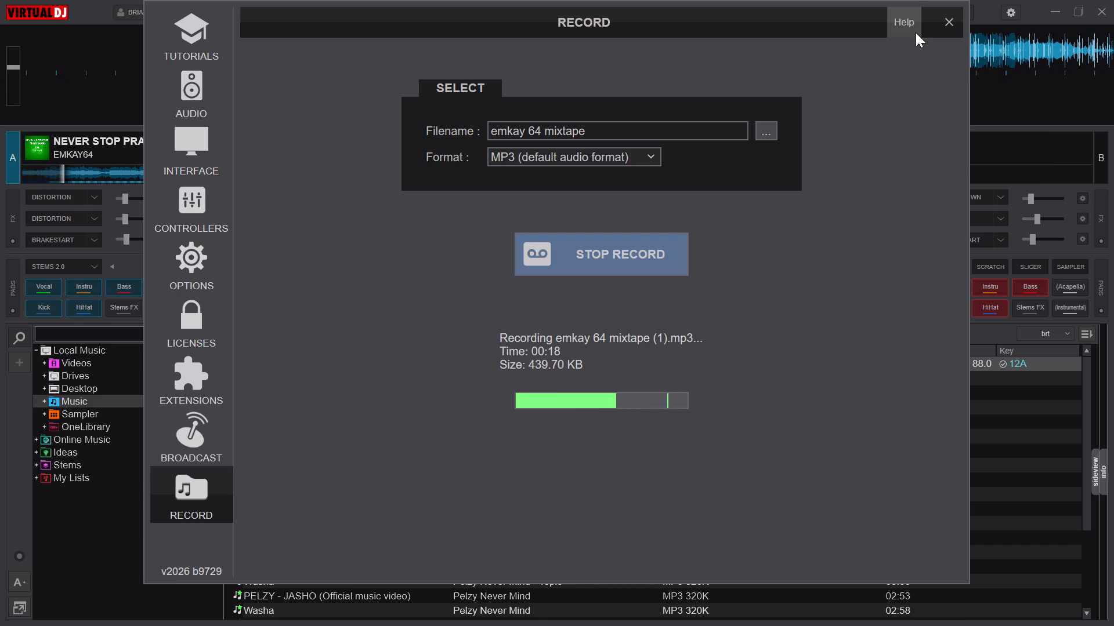
{"action": "left_click", "coordinate": [957, 16]}
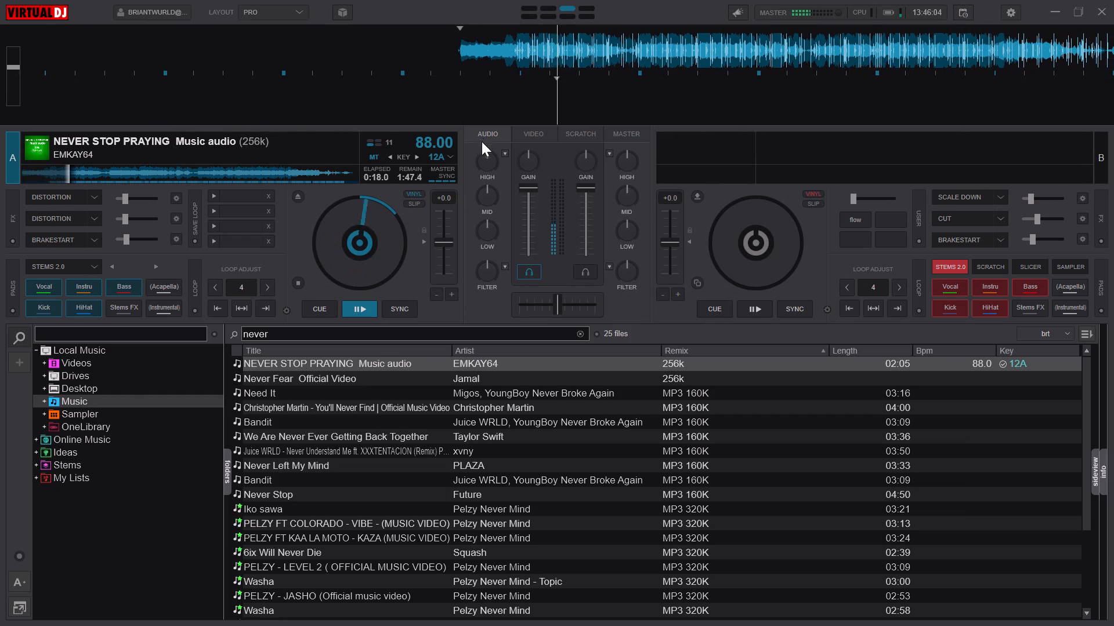
Raise deck A's pitch to +2.2, for a tempo of 89.93 BPM.
{"action": "left_click", "coordinate": [443, 246]}
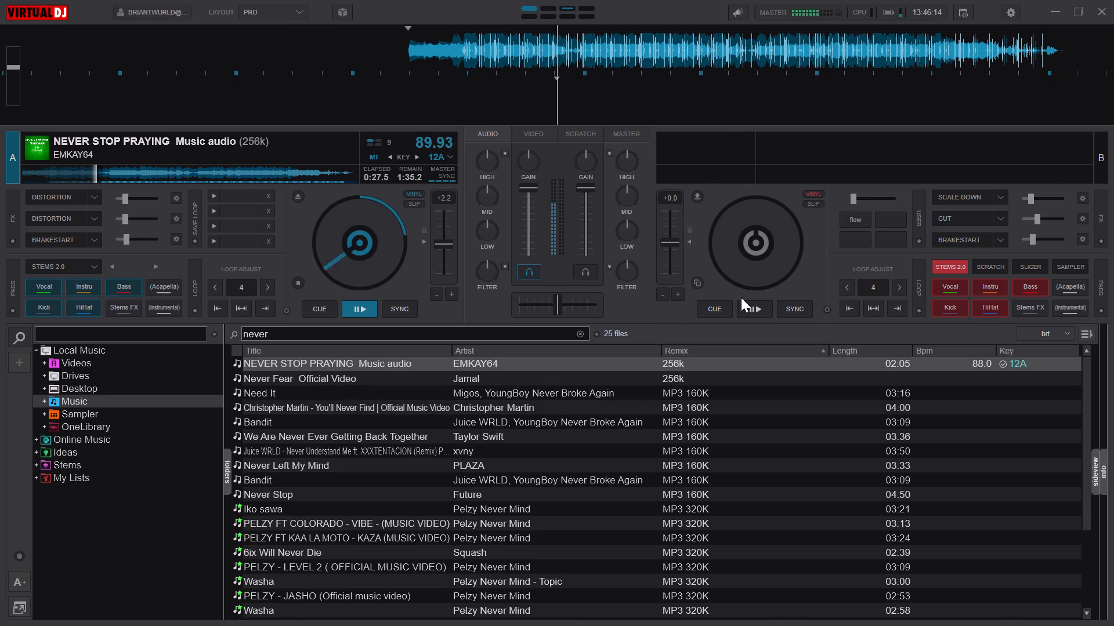
Boost the low EQ slightly on both deck A and deck B.
{"action": "left_click_drag", "start_coordinate": [485, 234], "coordinate": [496, 229]}
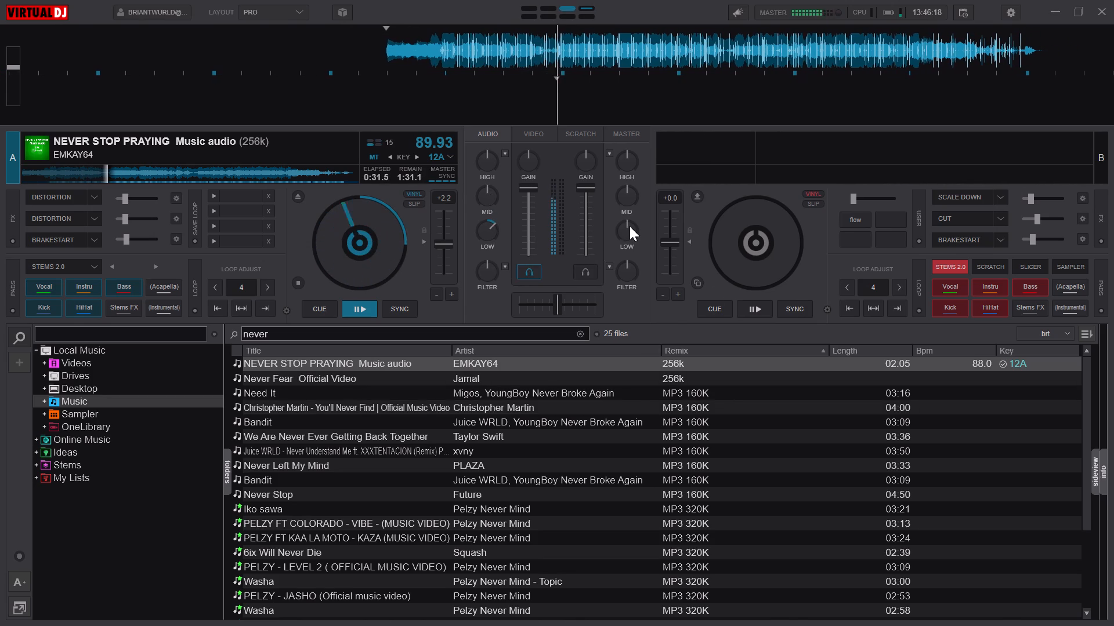
{"action": "left_click_drag", "start_coordinate": [630, 226], "coordinate": [640, 222]}
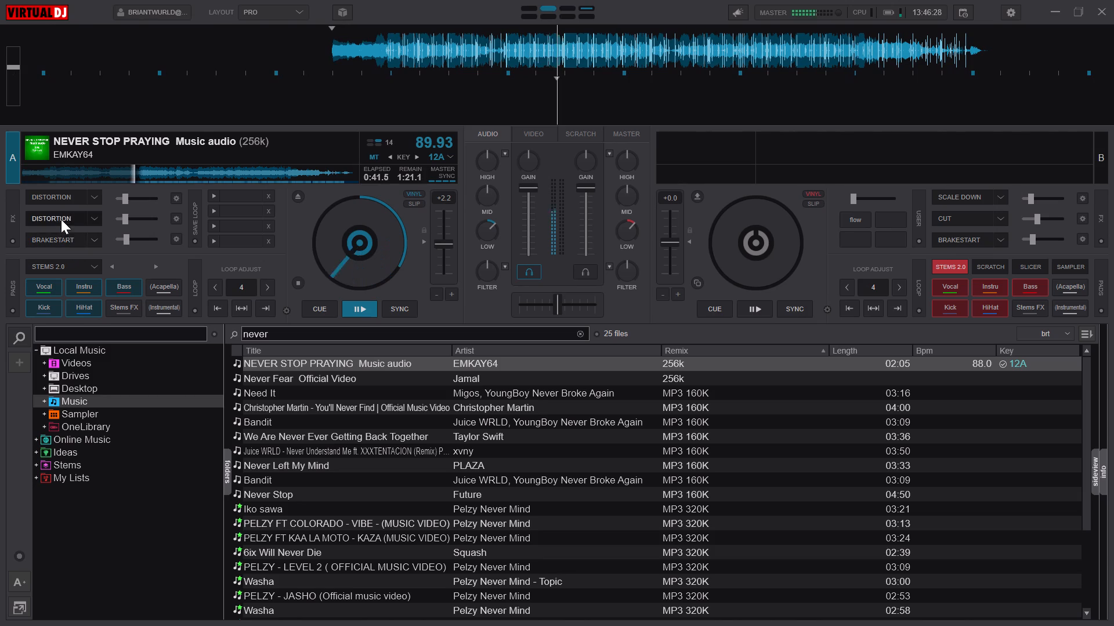
Assign the Cut effect to deck A's second effect slot and briefly switch it on and off.
{"action": "double_click", "coordinate": [100, 221]}
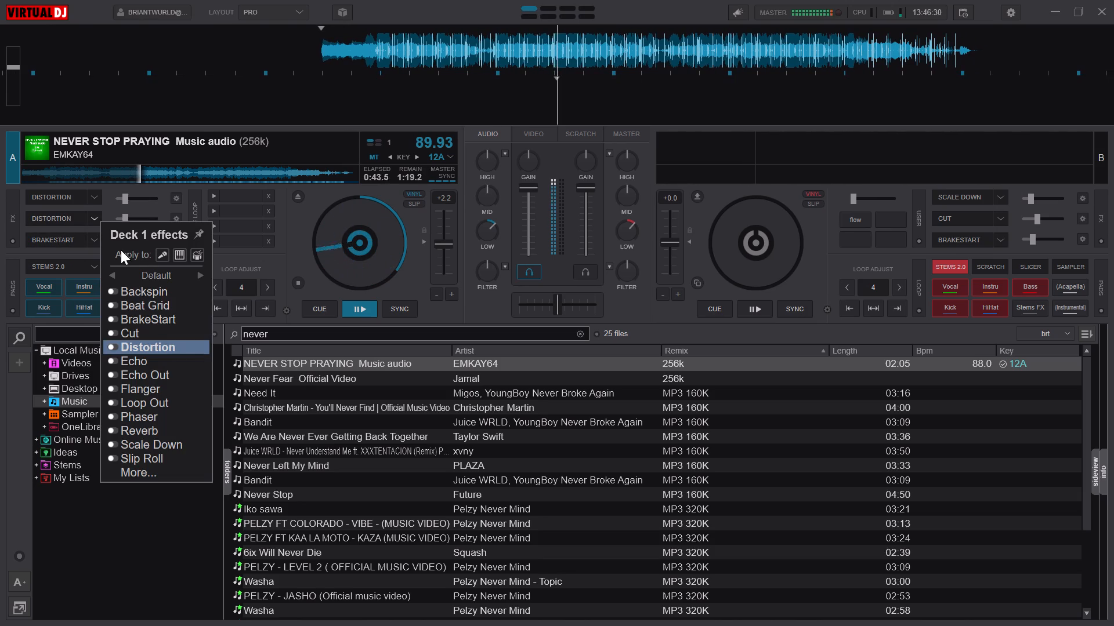
{"action": "left_click", "coordinate": [139, 329]}
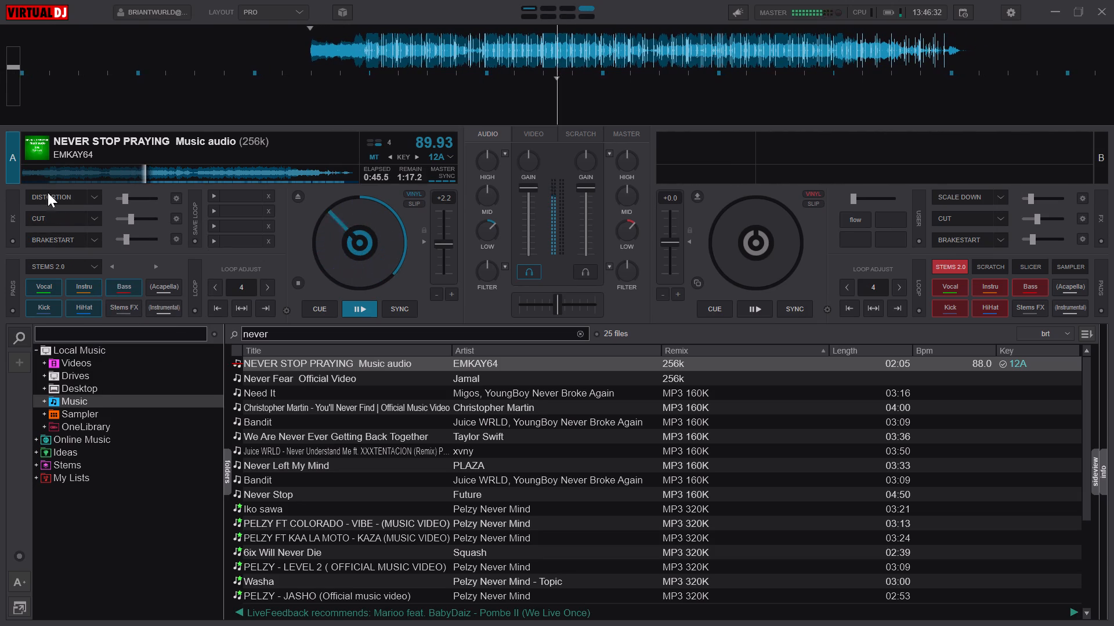
{"action": "left_click", "coordinate": [44, 220]}
{"action": "left_click", "coordinate": [44, 220]}
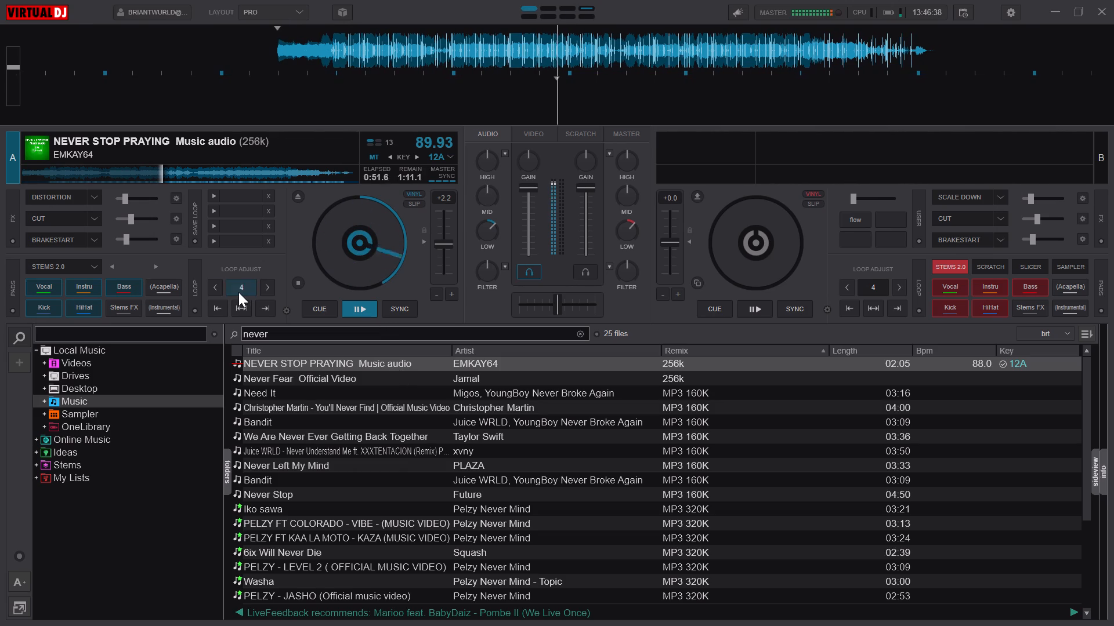
Briefly apply the Distortion effect to deck A, switching it on and off again.
{"action": "left_click", "coordinate": [58, 194]}
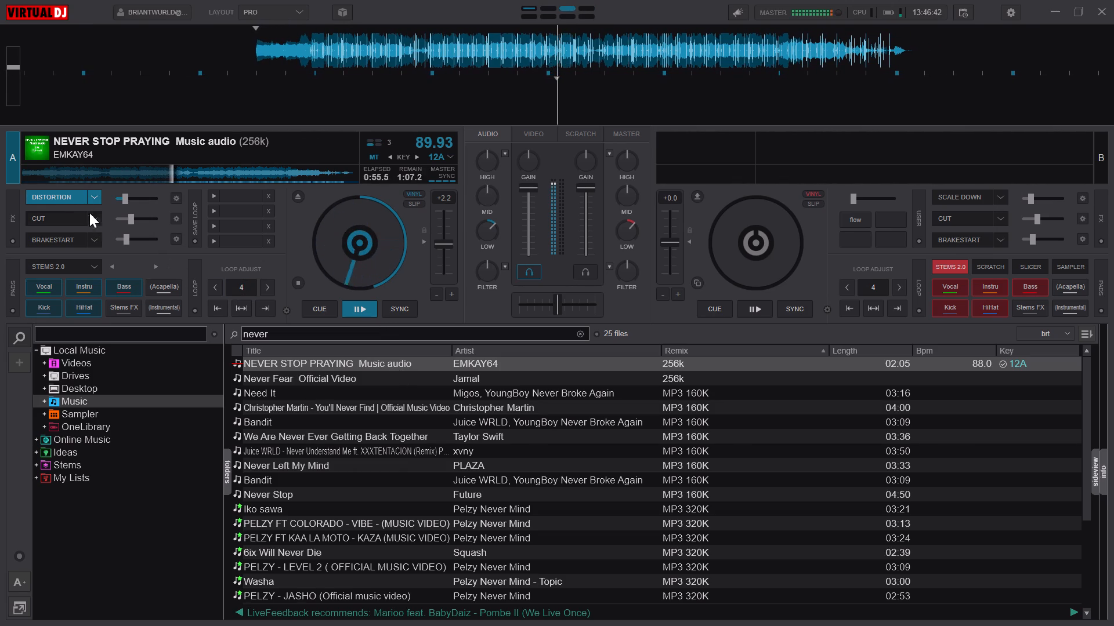
{"action": "left_click", "coordinate": [61, 195]}
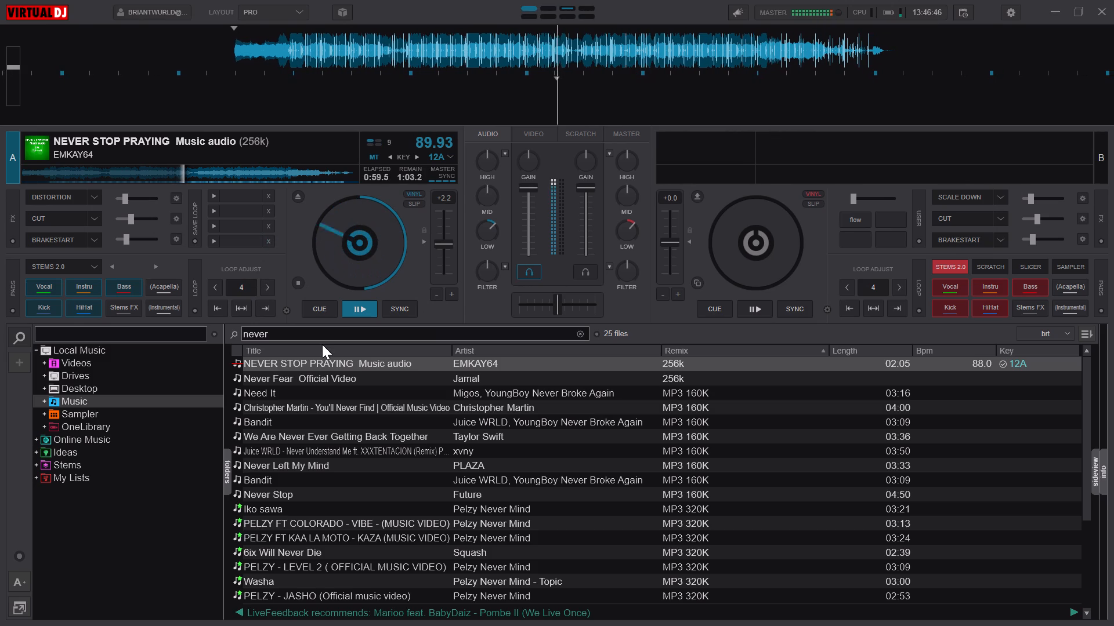
Search the music for "winn", load "Emkay 64 - Winning (official video)" on deck B and start playing it.
{"action": "left_click", "coordinate": [286, 333]}
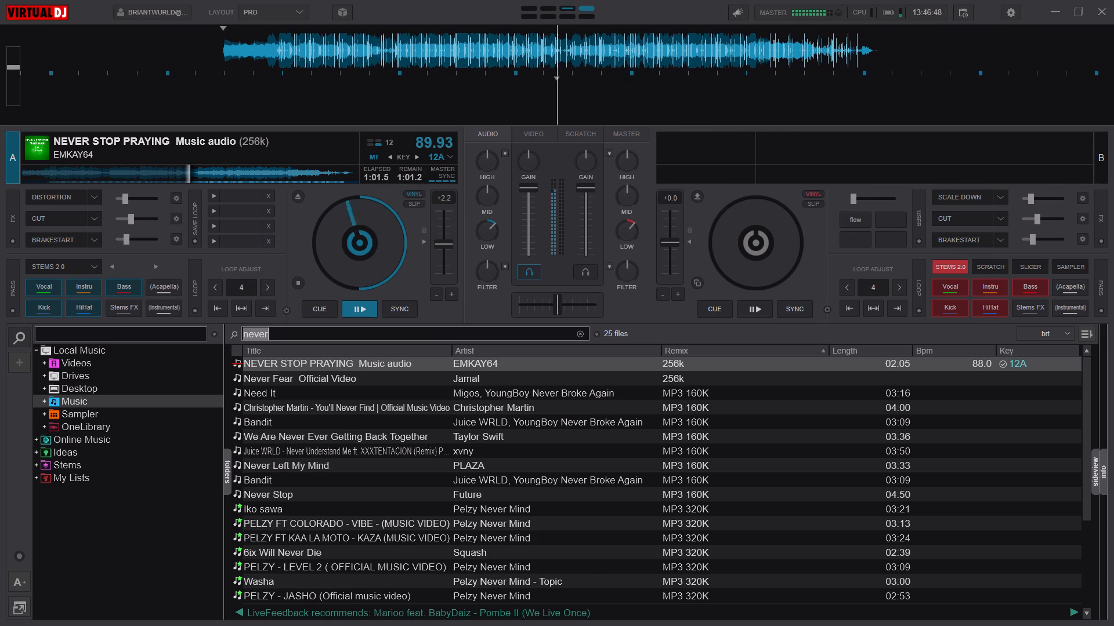
{"action": "key", "text": "BackSpace"}
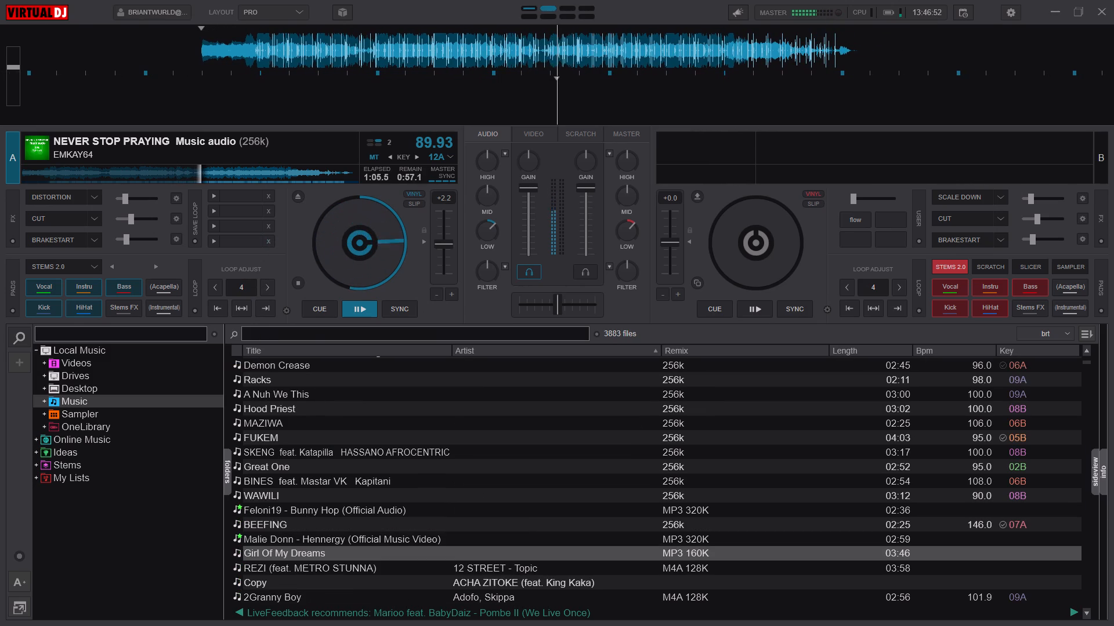
{"action": "key", "text": "w"}
{"action": "type", "text": "inn"}
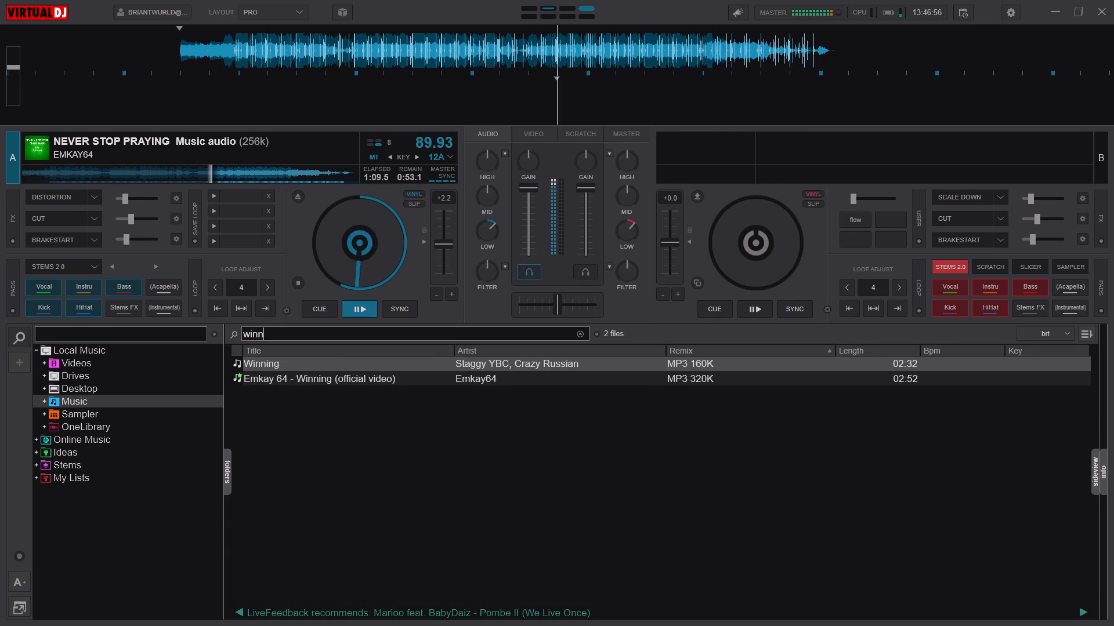
{"action": "double_click", "coordinate": [356, 376]}
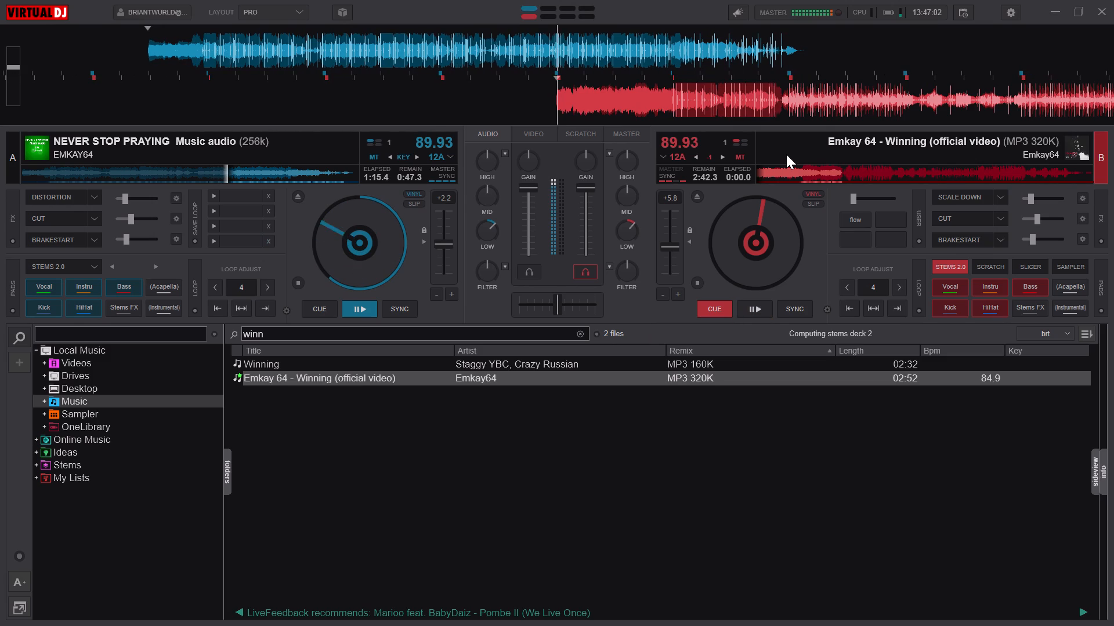
{"action": "type", "text": "c"}
{"action": "key", "text": "space"}
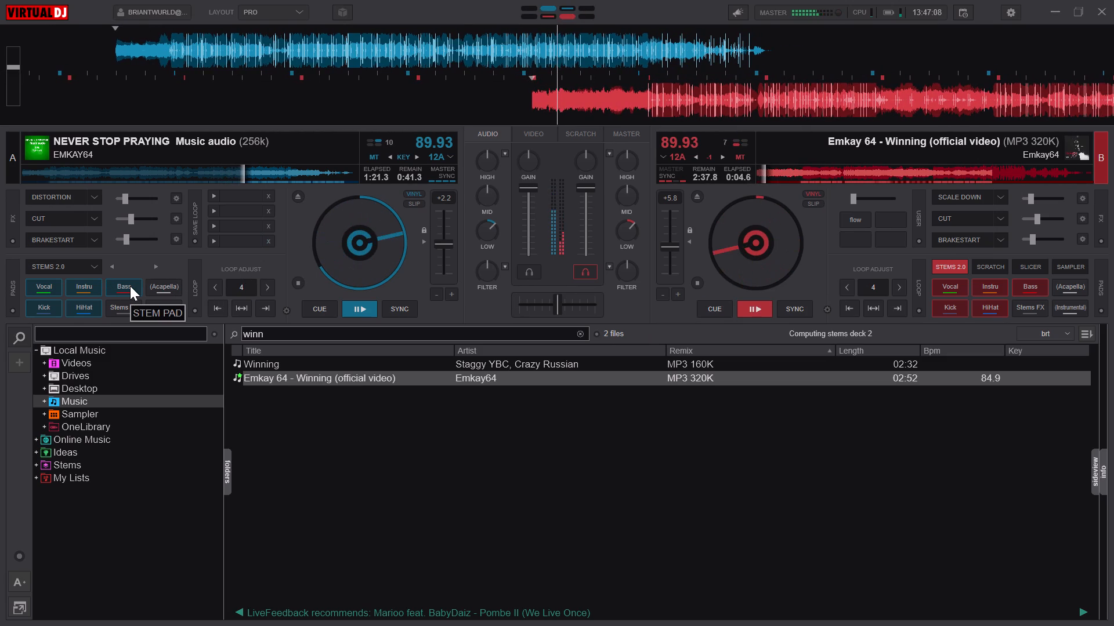
Using reduced-quality stems, mute deck A's hi-hat, kick, bass, instrument and vocal stems one after another.
{"action": "left_click", "coordinate": [91, 304]}
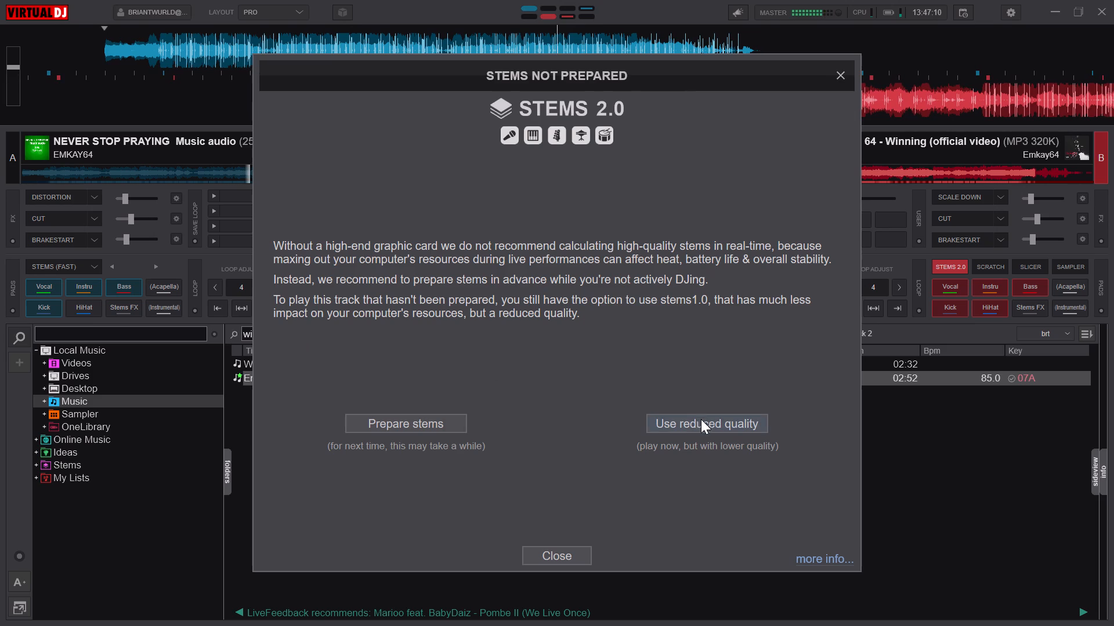
{"action": "left_click", "coordinate": [701, 422]}
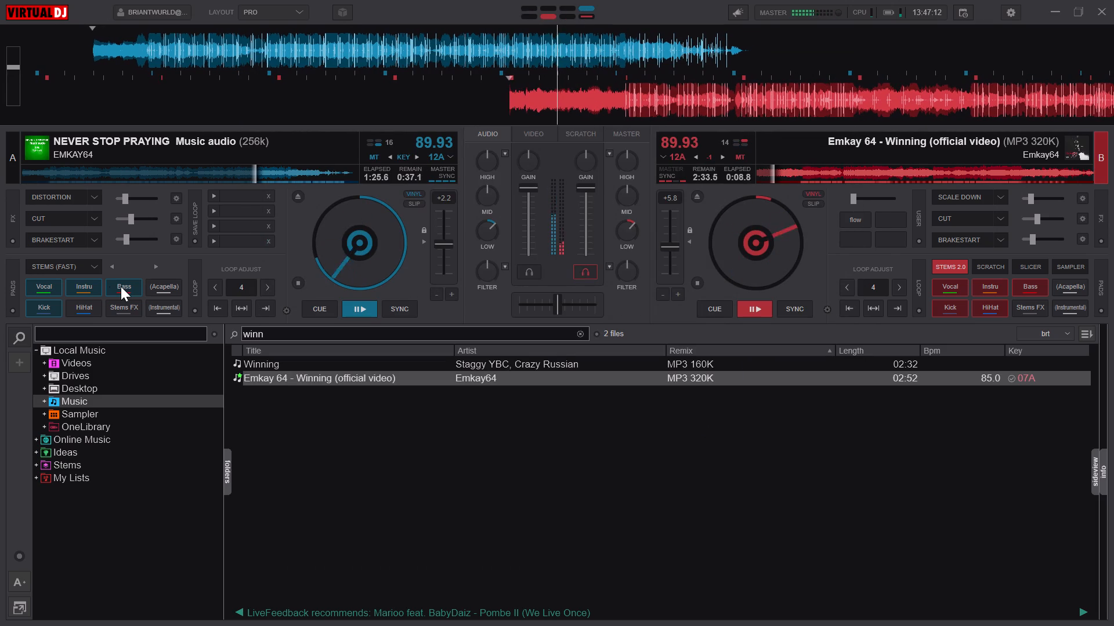
{"action": "left_click", "coordinate": [45, 308]}
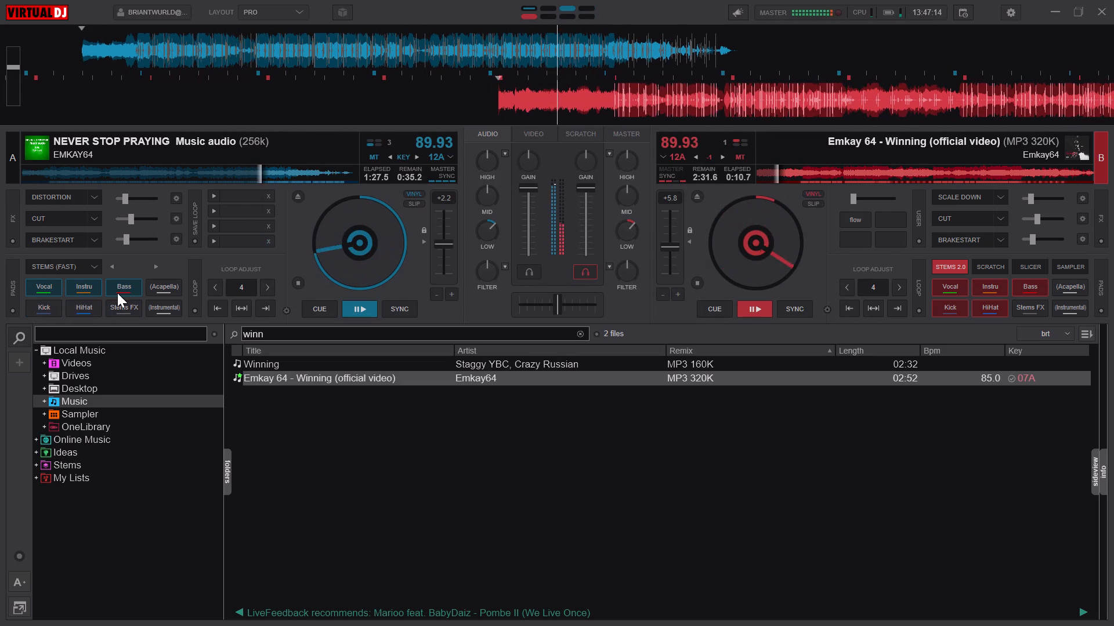
{"action": "left_click", "coordinate": [122, 289]}
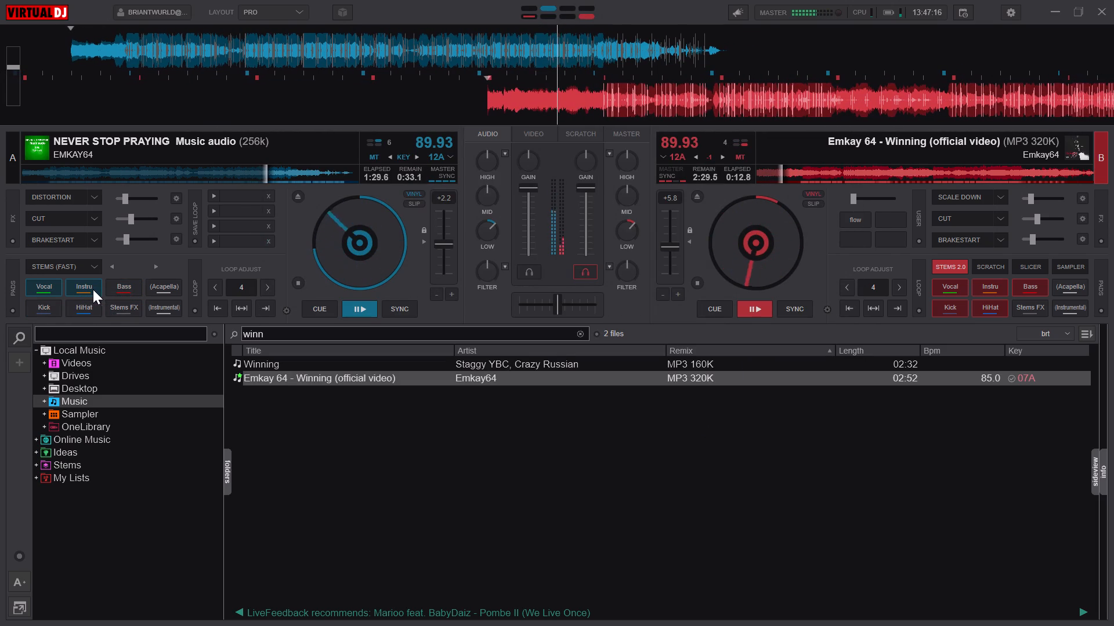
{"action": "left_click", "coordinate": [89, 290]}
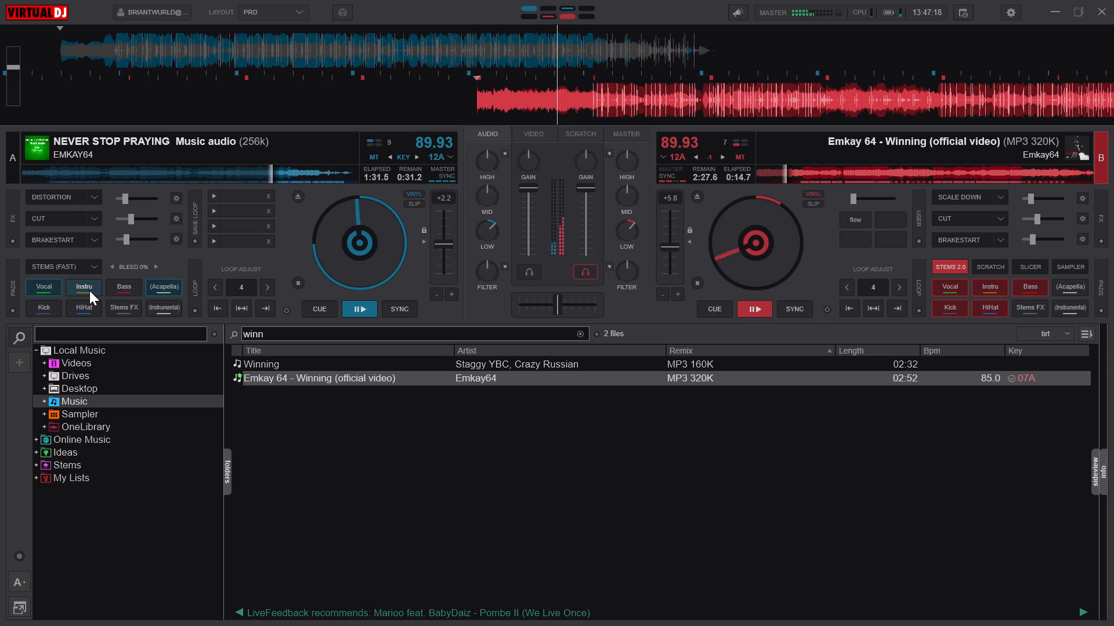
{"action": "left_click", "coordinate": [45, 293]}
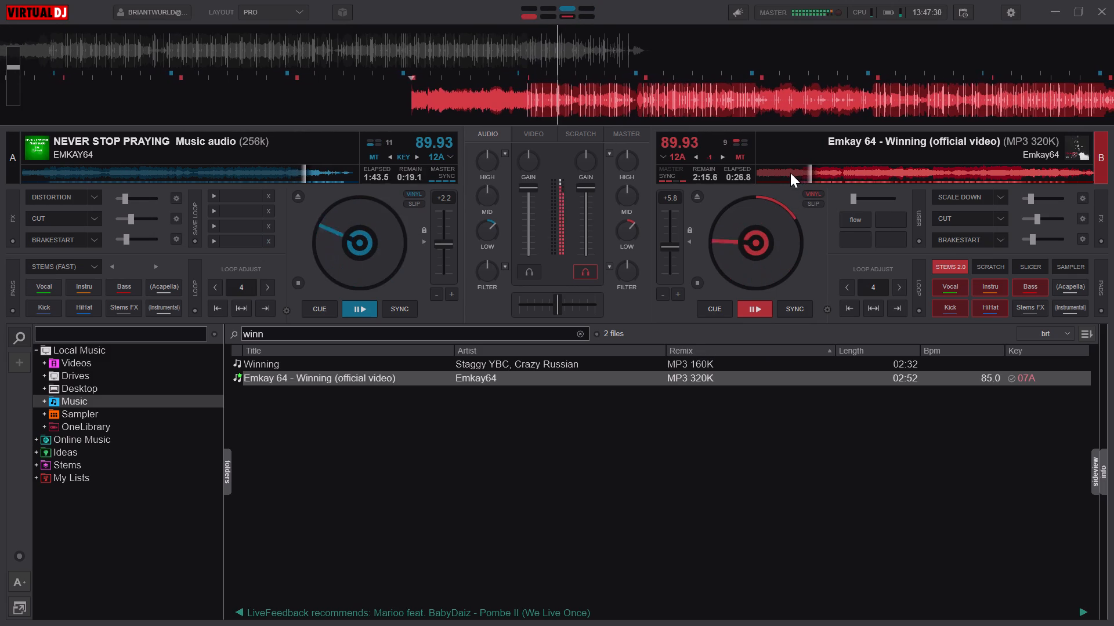
Switch deck B's pads to the sampler and trigger the Air Horn sample.
{"action": "left_click", "coordinate": [1062, 268]}
{"action": "left_click", "coordinate": [948, 293]}
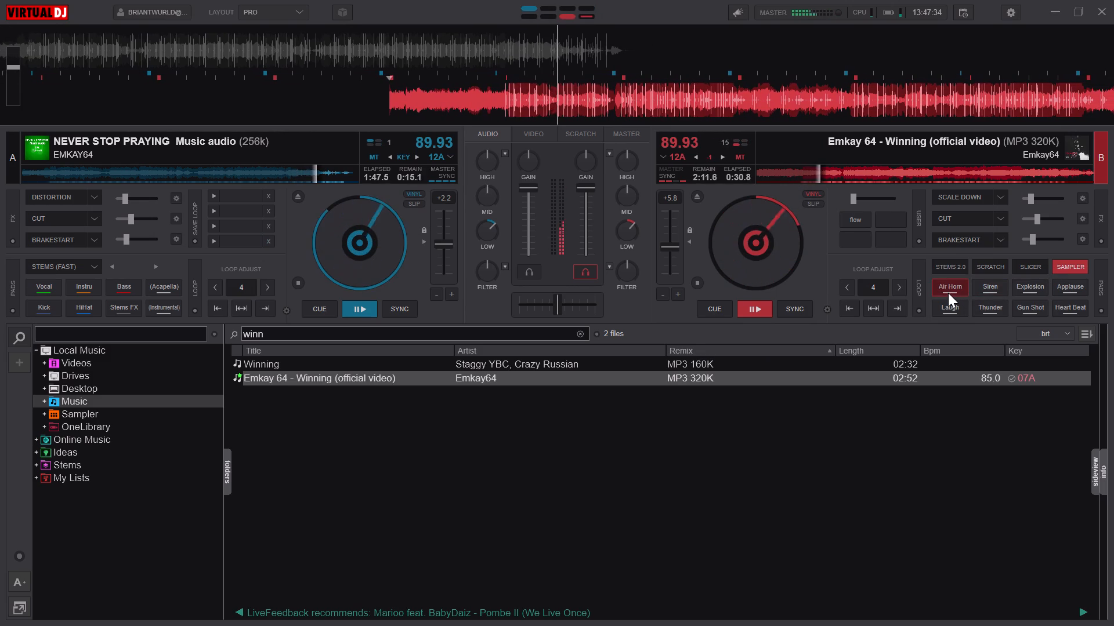
Jump deck B's track back to an earlier point and raise its key by one semitone to 07A.
{"action": "left_click", "coordinate": [784, 178]}
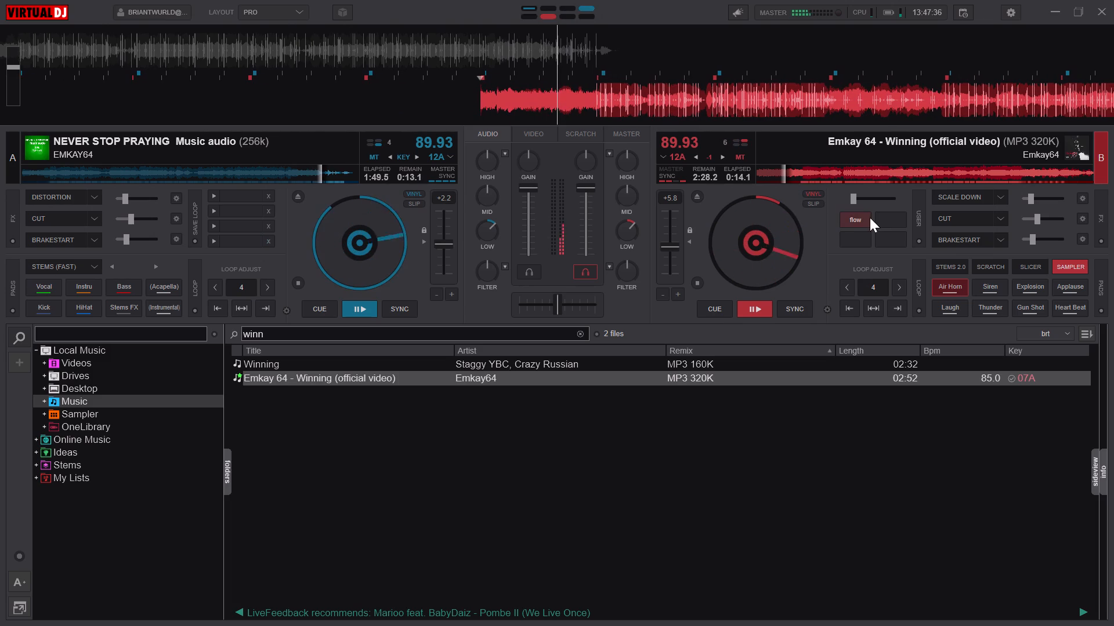
{"action": "left_click", "coordinate": [725, 155]}
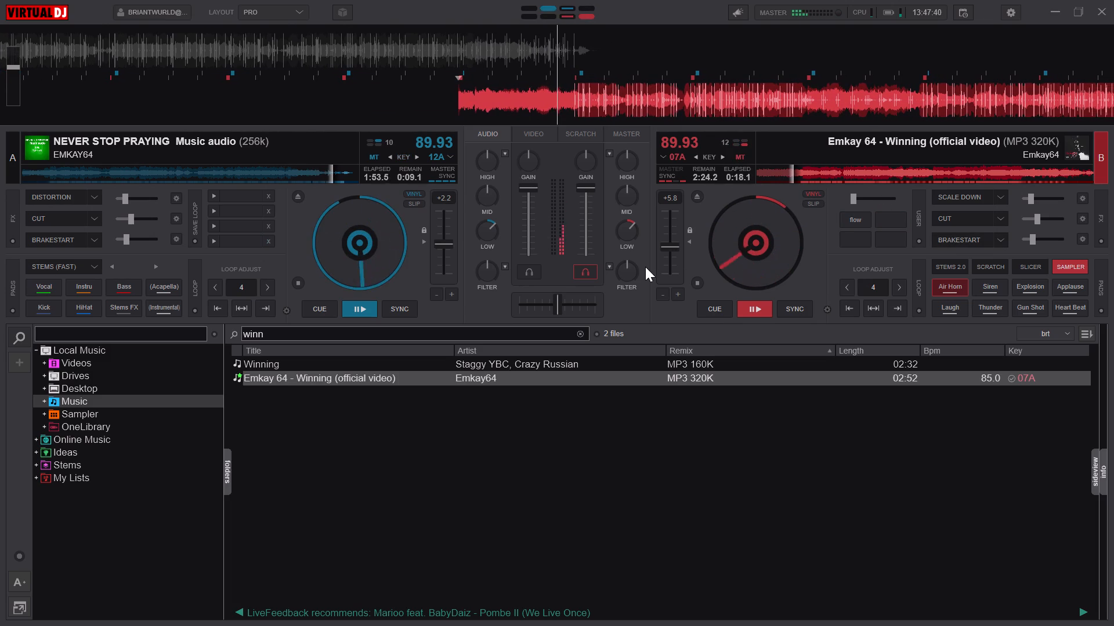
Clear the search text so the whole Music folder is listed.
{"action": "left_click", "coordinate": [272, 336]}
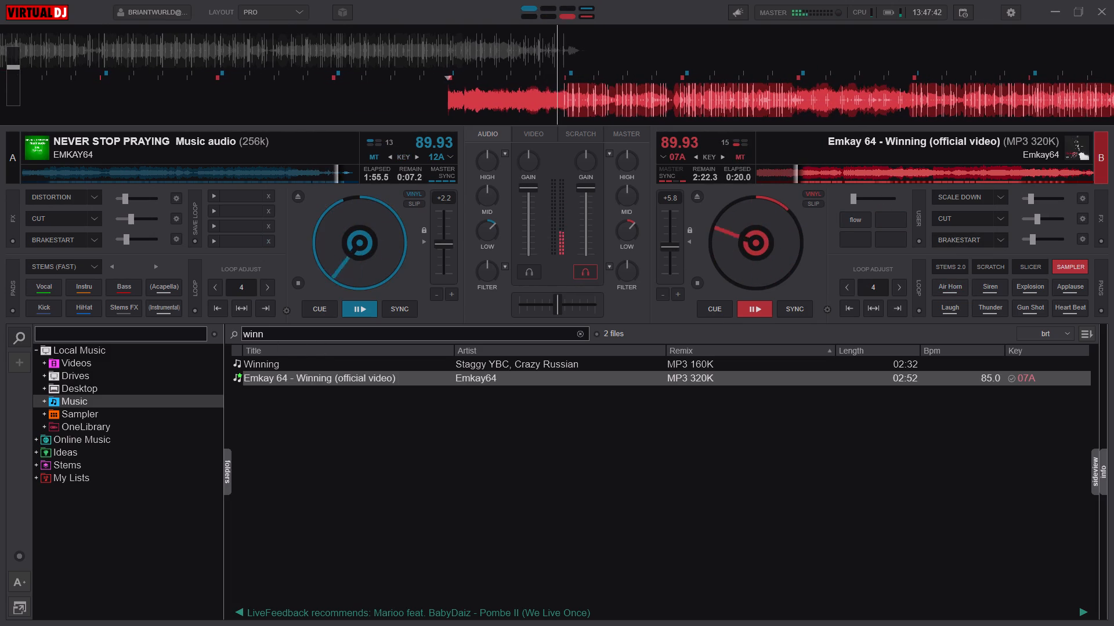
{"action": "key", "text": "BackSpace"}
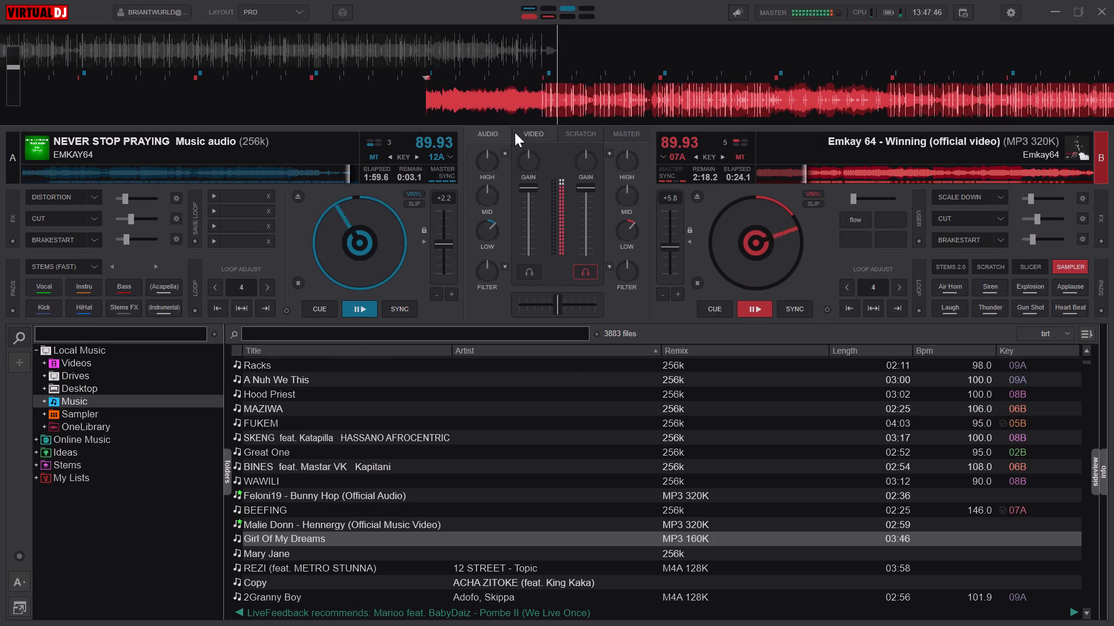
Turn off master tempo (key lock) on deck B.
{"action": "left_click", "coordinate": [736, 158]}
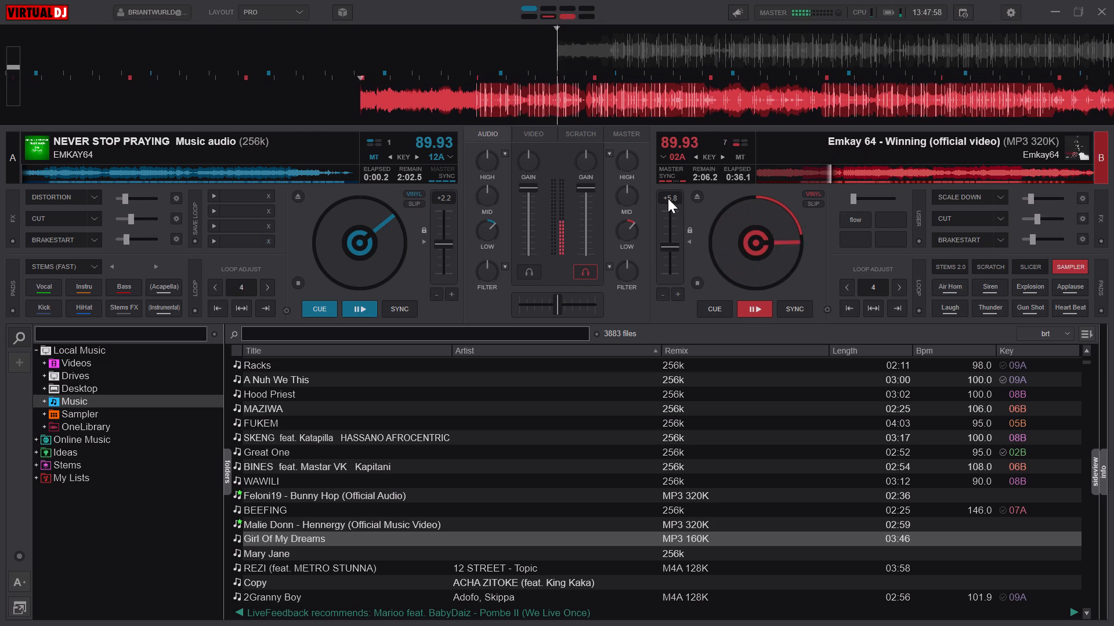
Jump deck B's track "Winning" back to near its beginning.
{"action": "left_click", "coordinate": [764, 173]}
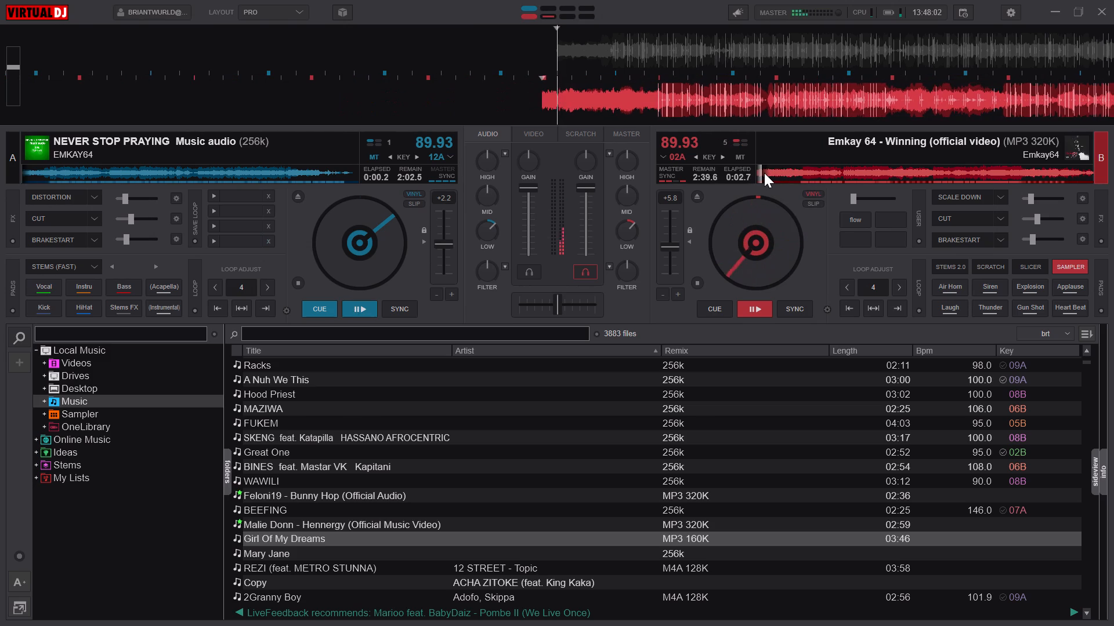
Stop the current mixtape recording, start a new one with the same filename and close the record settings.
{"action": "left_click", "coordinate": [1008, 17]}
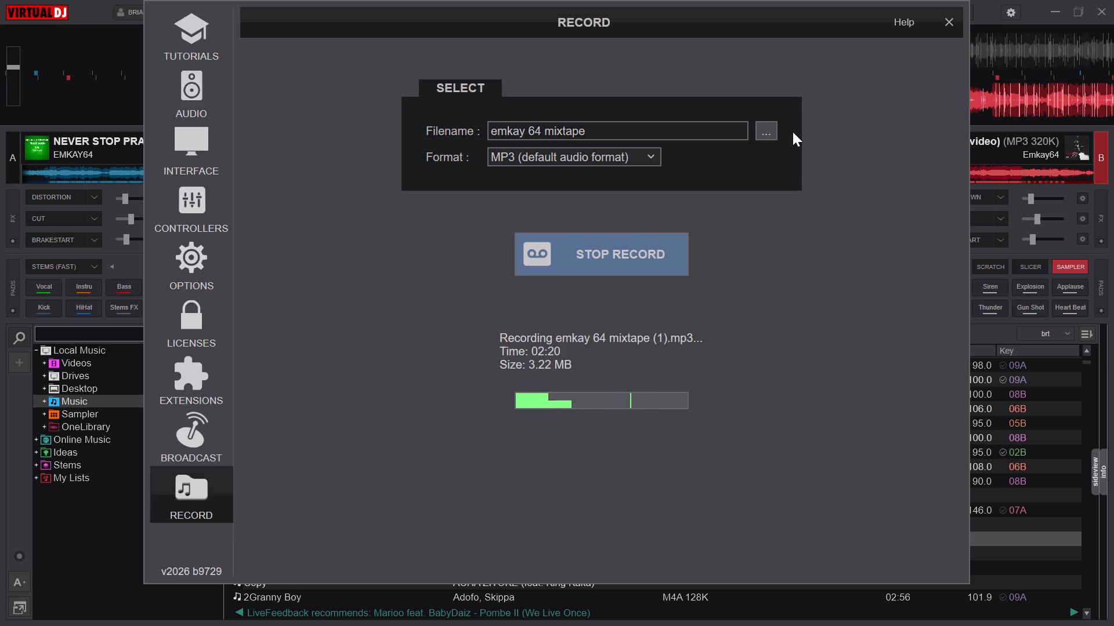
{"action": "left_click", "coordinate": [608, 252]}
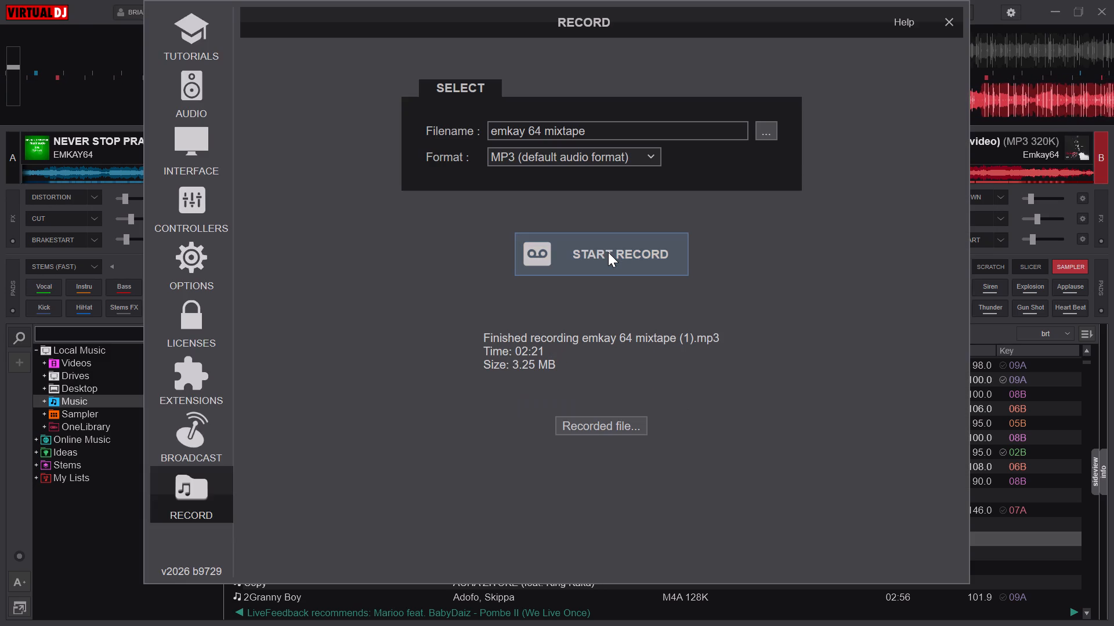
{"action": "left_click", "coordinate": [608, 252]}
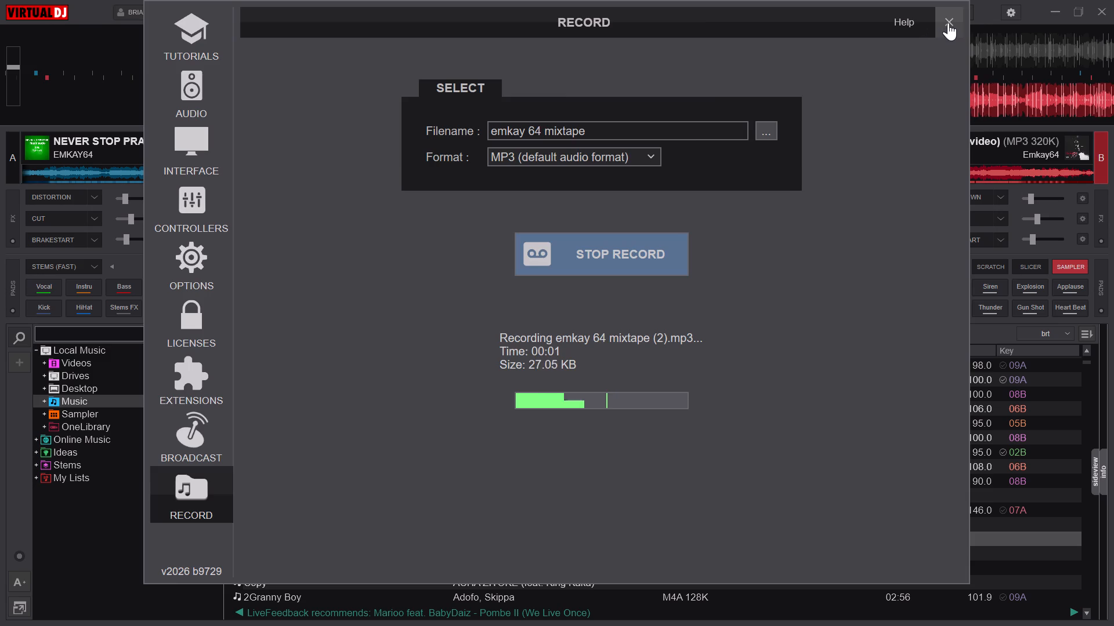
{"action": "left_click", "coordinate": [948, 23]}
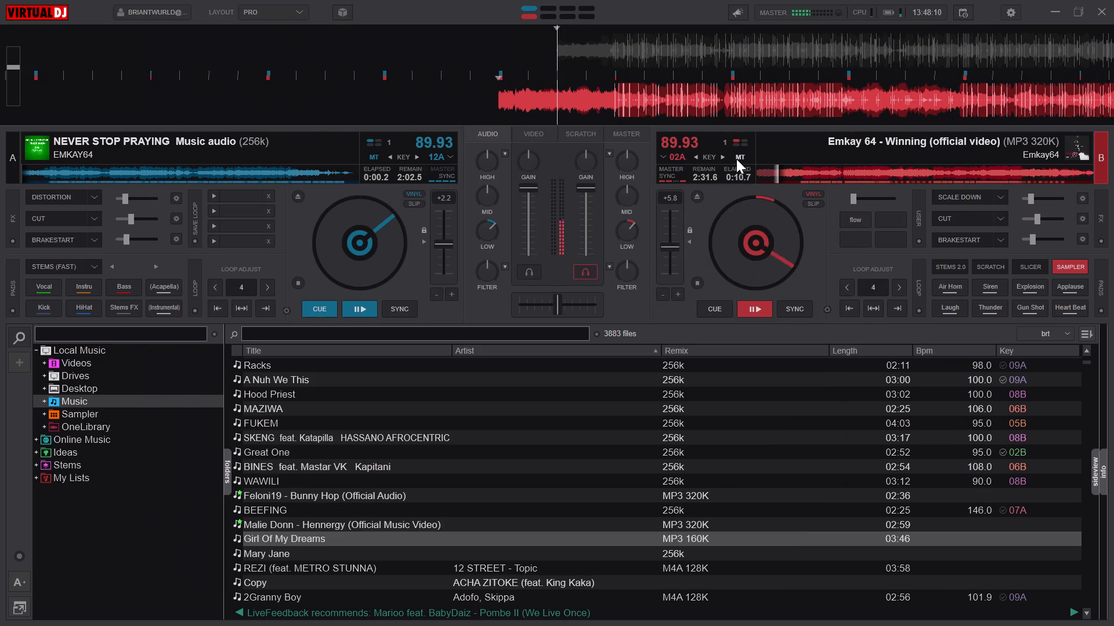
Turn master tempo (key lock) on for deck B.
{"action": "left_click", "coordinate": [737, 159]}
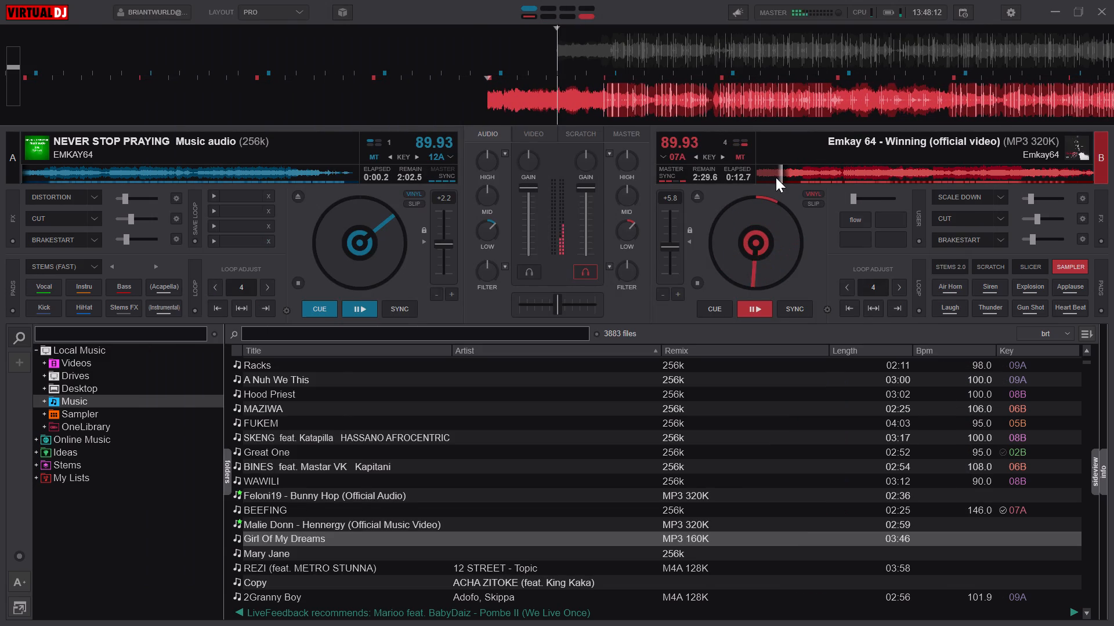
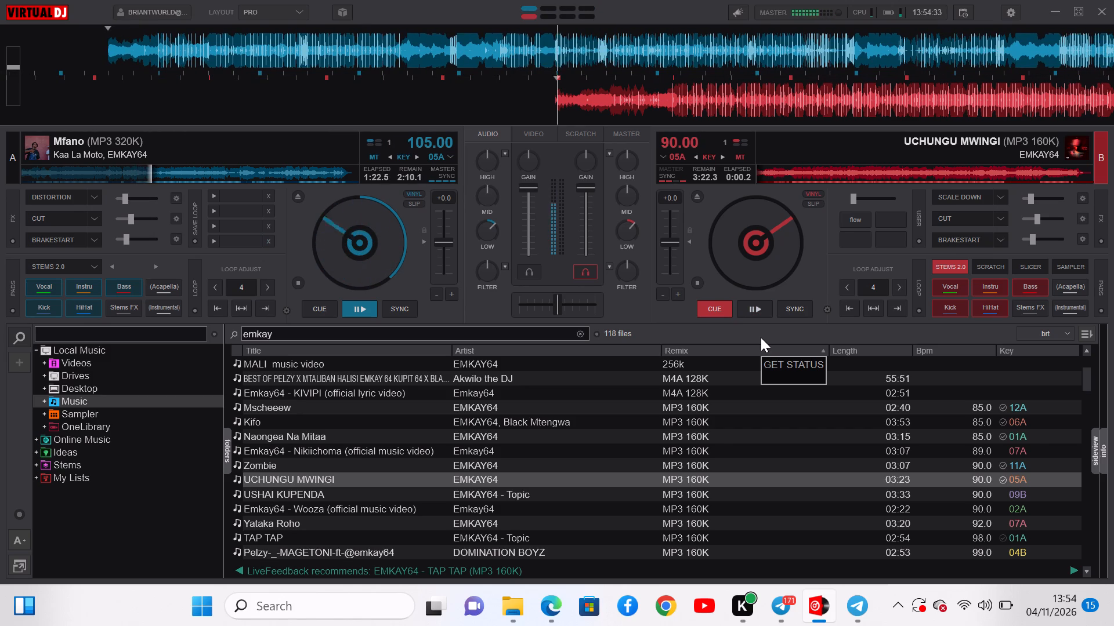
Start playback of "UCHUNGU MWINGI" on deck B over the track playing on deck A.
{"action": "type", "text": "c"}
{"action": "key", "text": "space"}
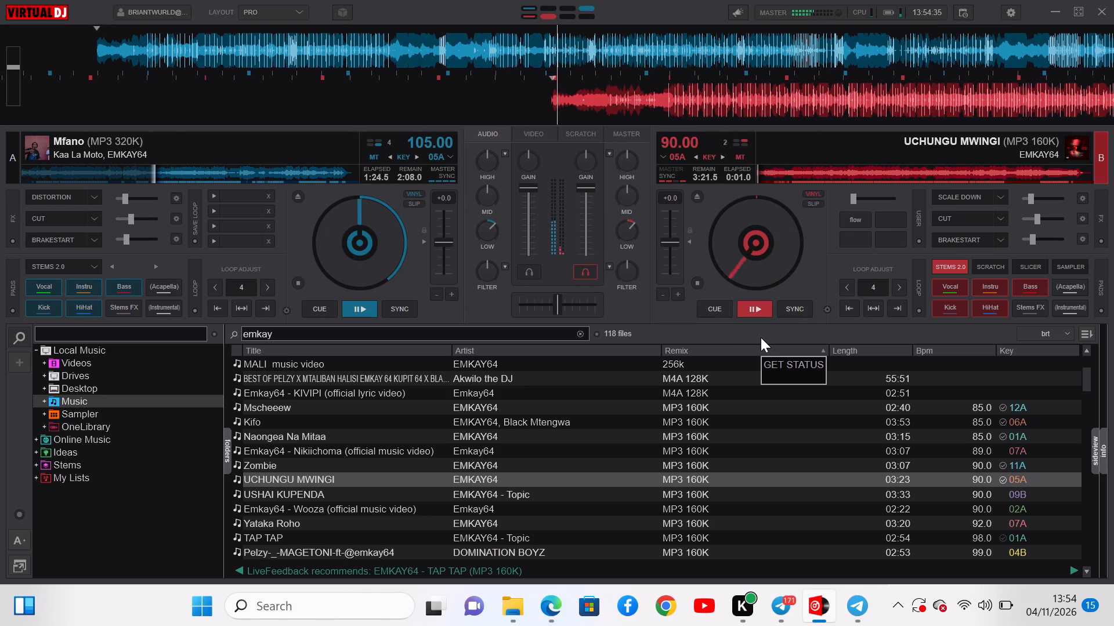
Loop 4 beats of "Mfano" on deck A and fade deck A's volume gradually down to zero.
{"action": "left_click", "coordinate": [245, 282]}
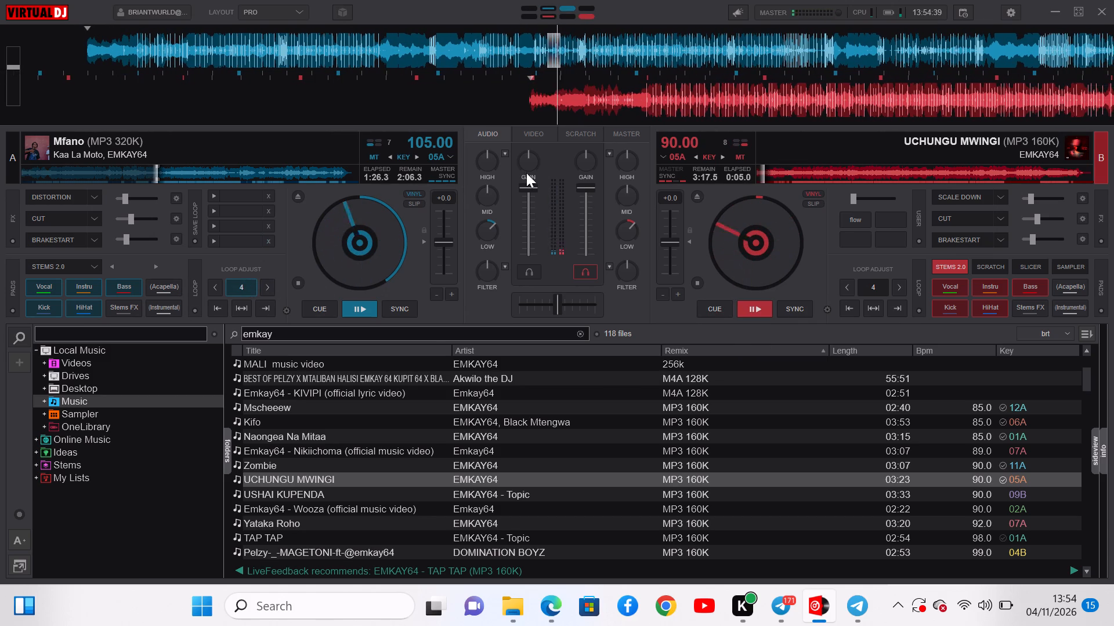
{"action": "left_click_drag", "start_coordinate": [529, 185], "coordinate": [529, 198]}
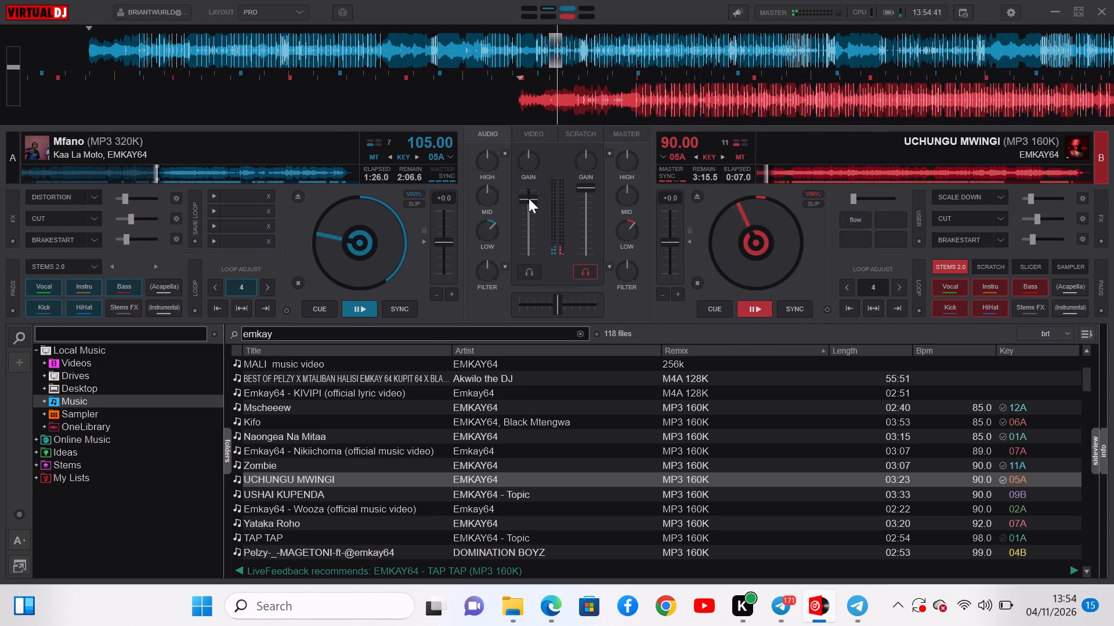
{"action": "left_click_drag", "start_coordinate": [529, 198], "coordinate": [524, 223]}
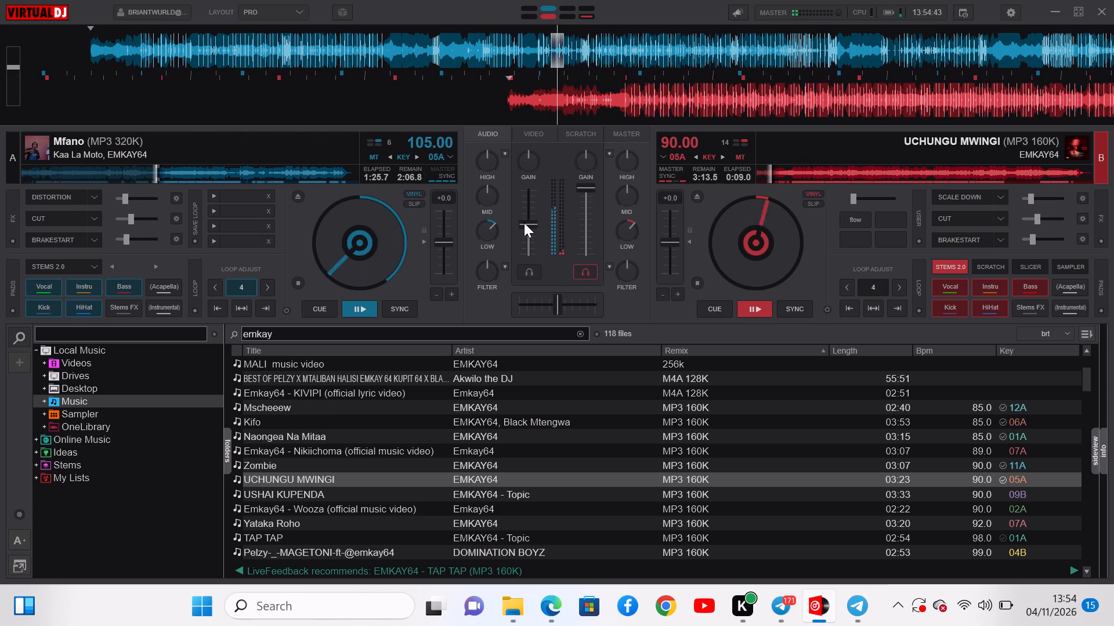
{"action": "left_click_drag", "start_coordinate": [524, 223], "coordinate": [520, 327]}
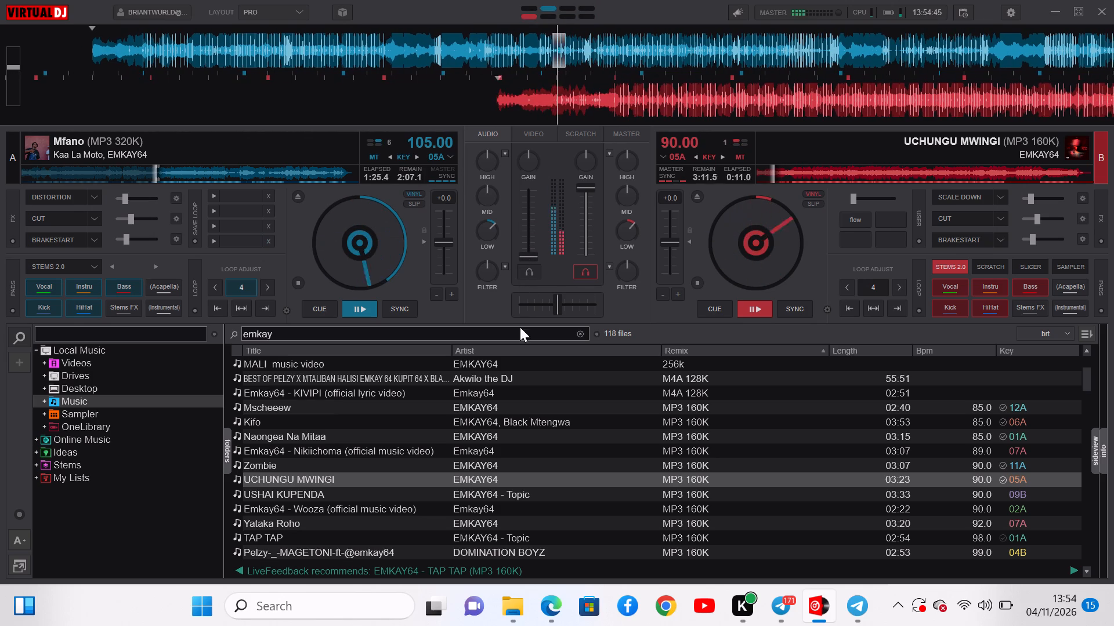
{"action": "left_click_drag", "start_coordinate": [520, 327], "coordinate": [516, 379]}
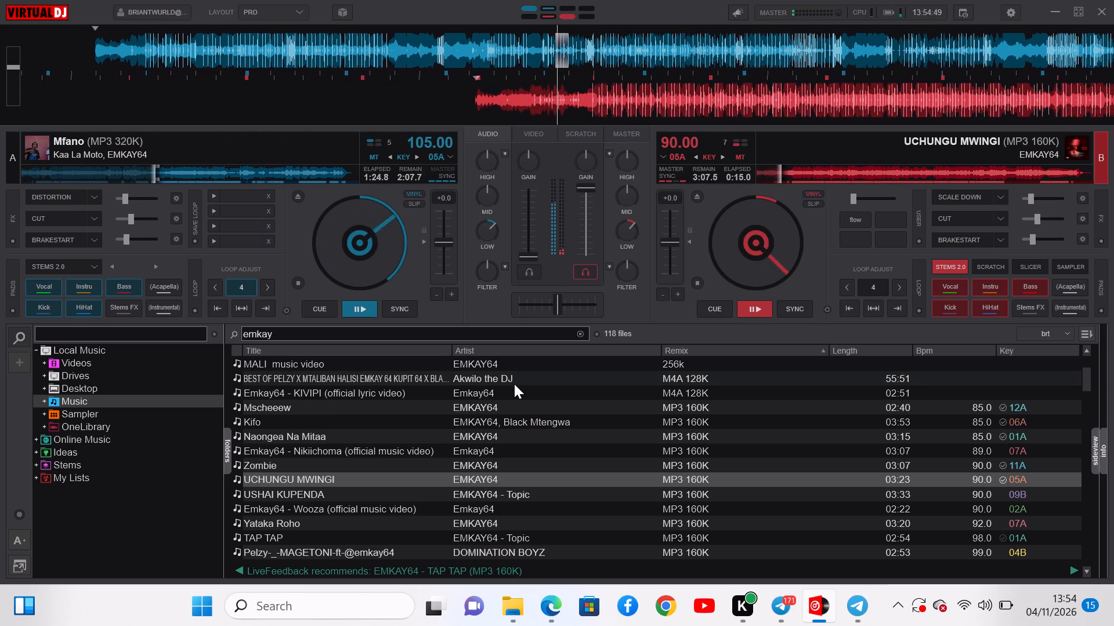
Release deck A's 4-beat loop, then bring its volume briefly back up and cut it down again.
{"action": "left_click", "coordinate": [240, 286]}
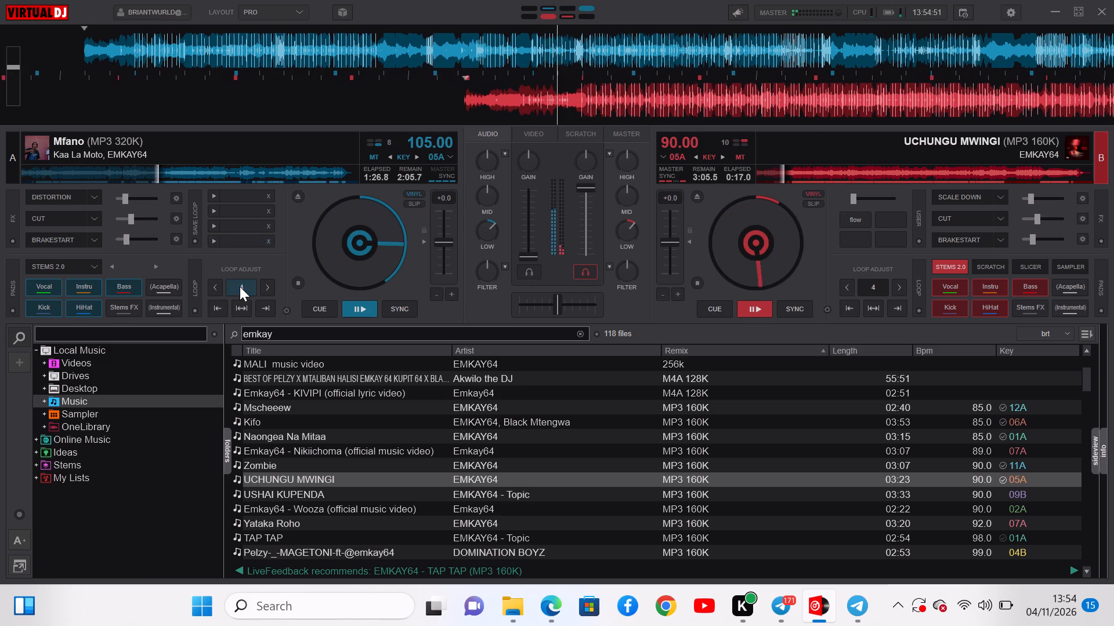
{"action": "left_click", "coordinate": [529, 185]}
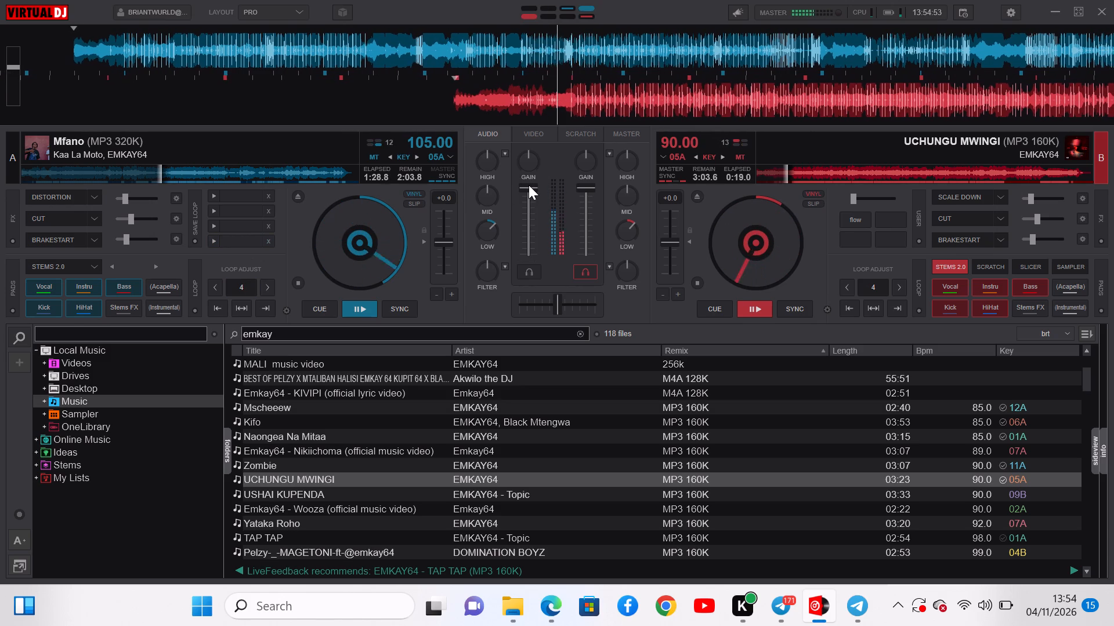
{"action": "left_click", "coordinate": [529, 253]}
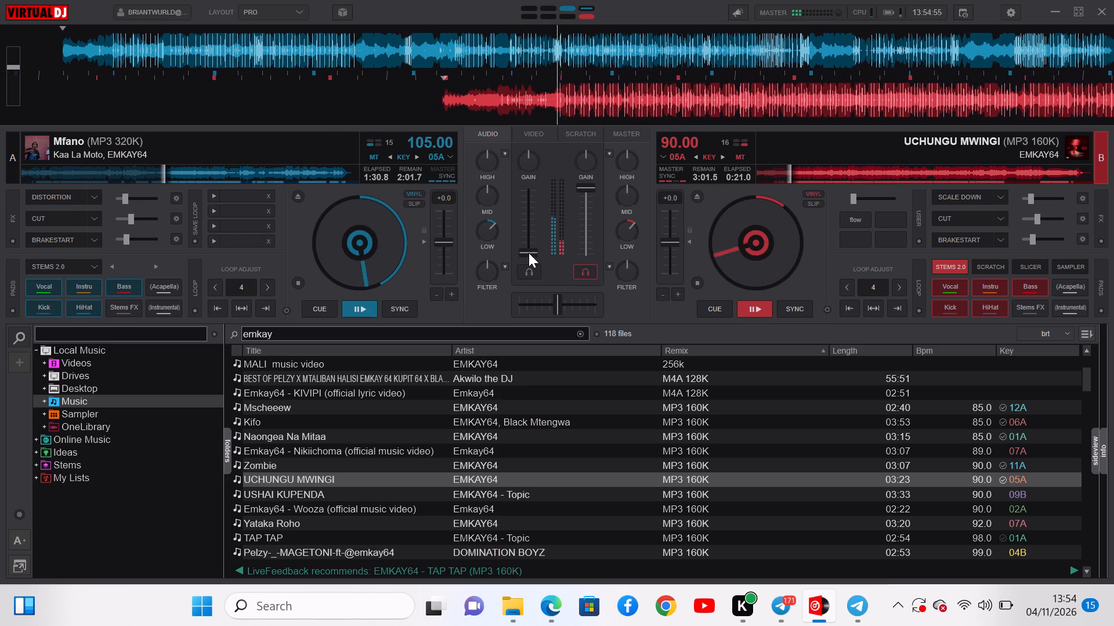
Stop "Mfano" on deck A by returning it to its cue point at the start.
{"action": "left_click", "coordinate": [321, 308]}
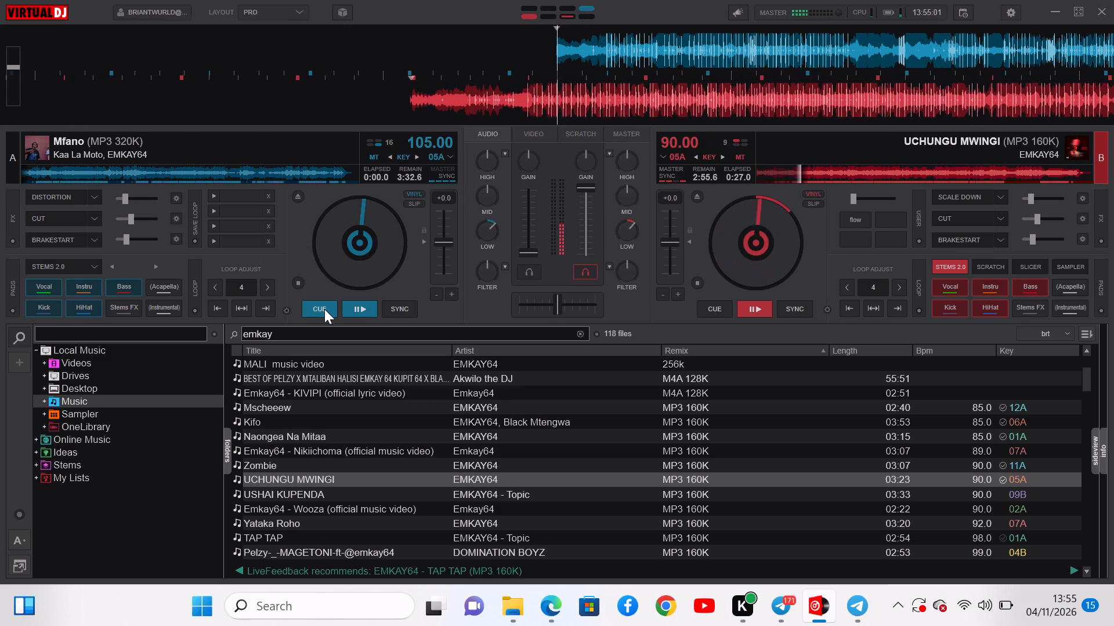
Jump "UCHUNGU MWINGI" on deck B back to an earlier point near its beginning.
{"action": "left_click", "coordinate": [780, 176]}
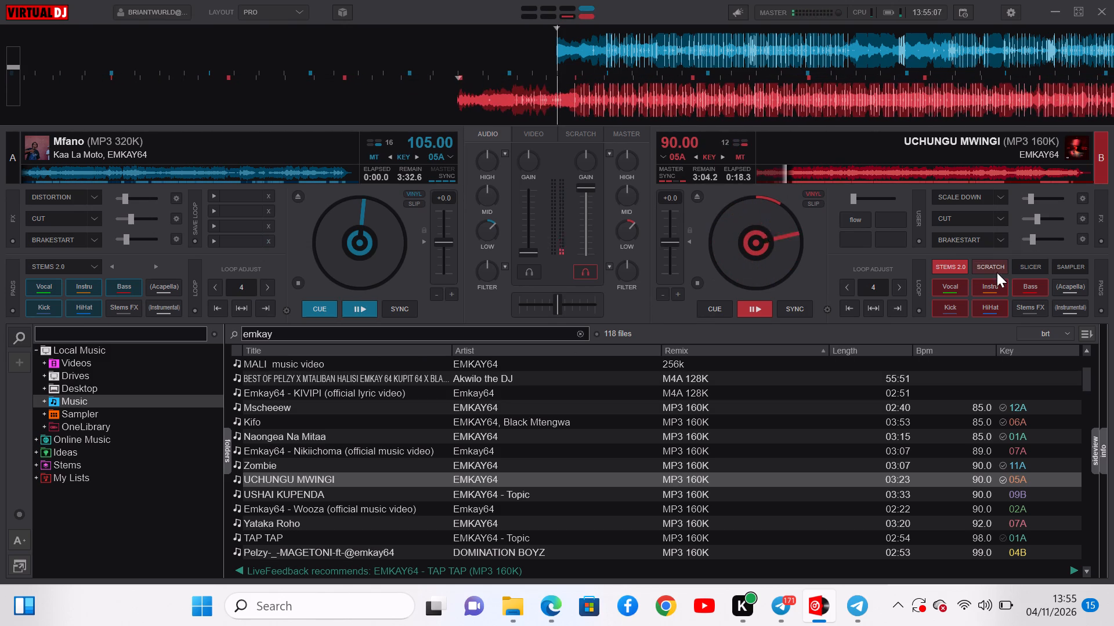
Switch deck B's pads to Sampler mode and trigger the Air Horn sample.
{"action": "left_click", "coordinate": [1060, 263]}
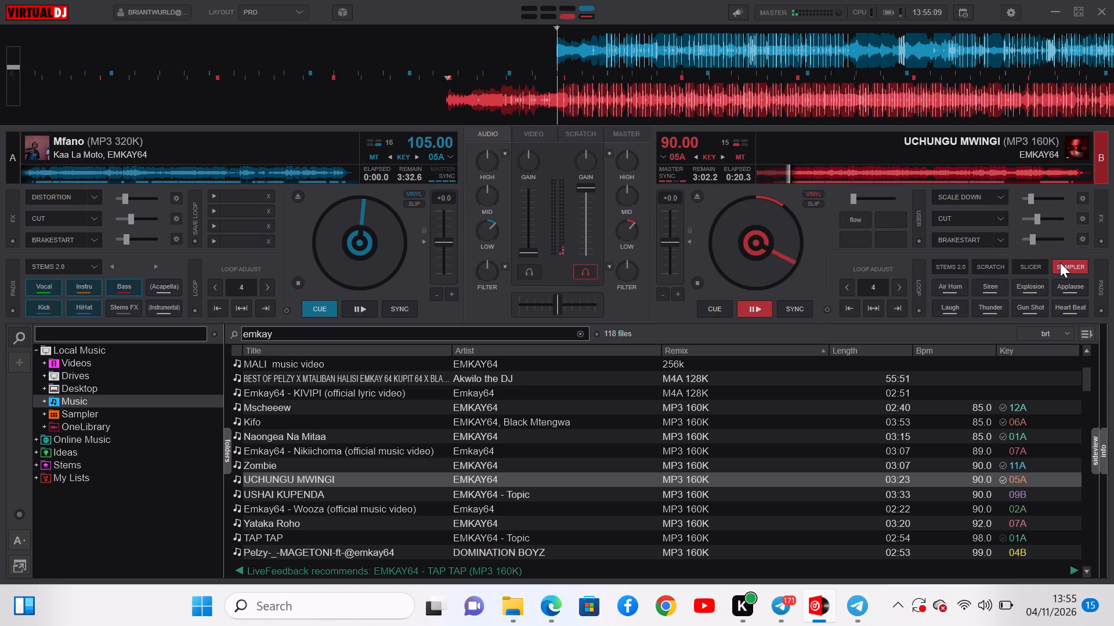
{"action": "left_click", "coordinate": [960, 289]}
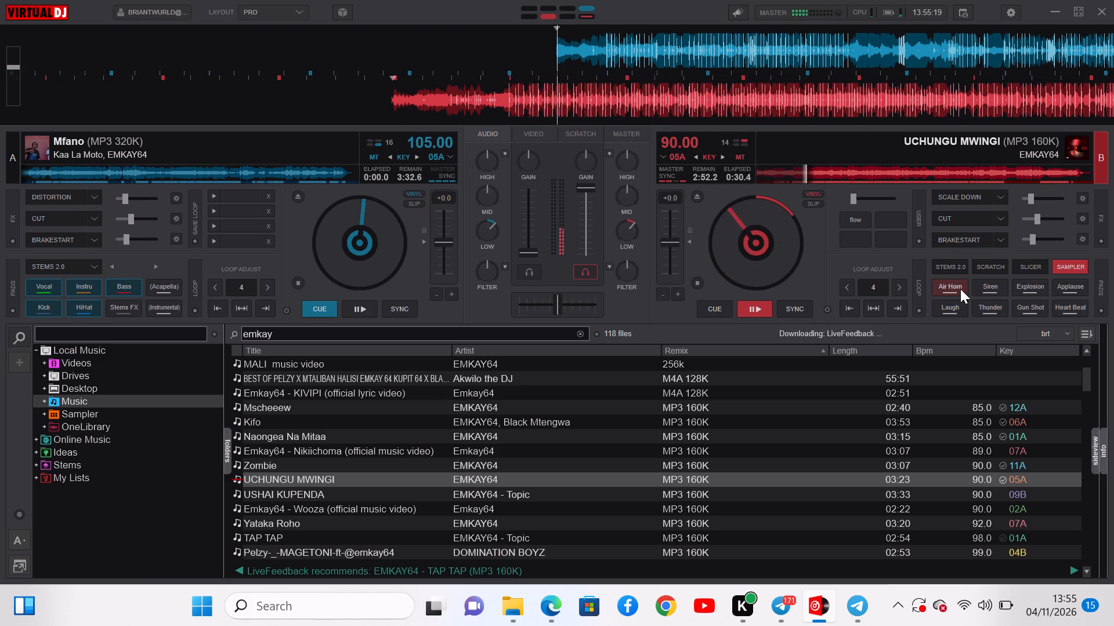
Search the music library for "kula" and load the EMKAY64 track "kula wao" onto deck A.
{"action": "left_click", "coordinate": [283, 333]}
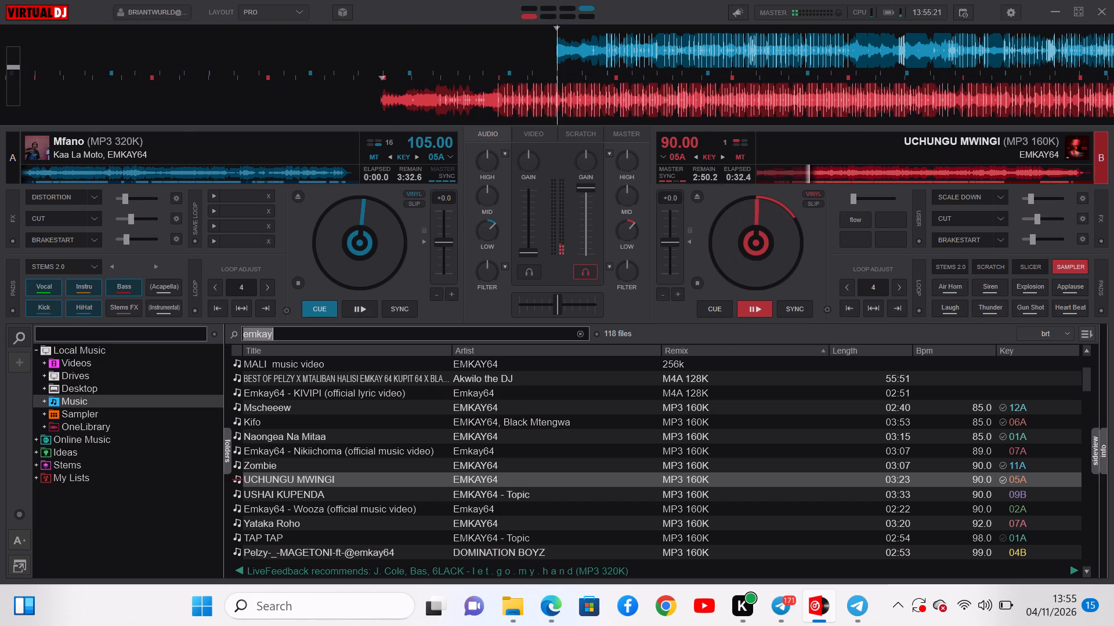
{"action": "key", "text": "BackSpace"}
{"action": "type", "text": "kula"}
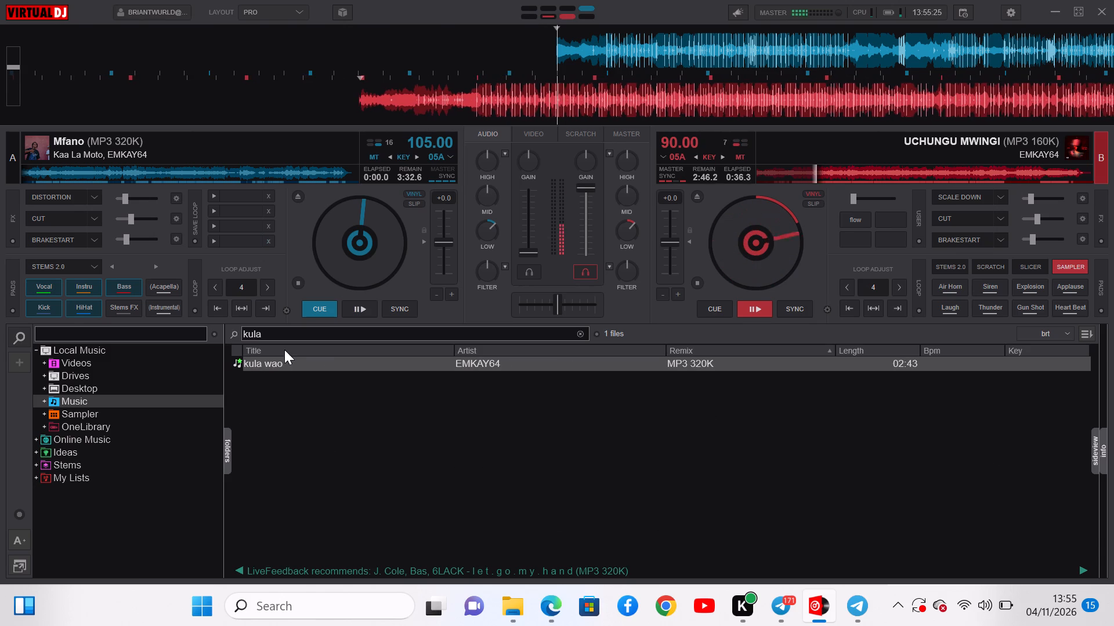
{"action": "left_click_drag", "start_coordinate": [287, 362], "coordinate": [345, 248]}
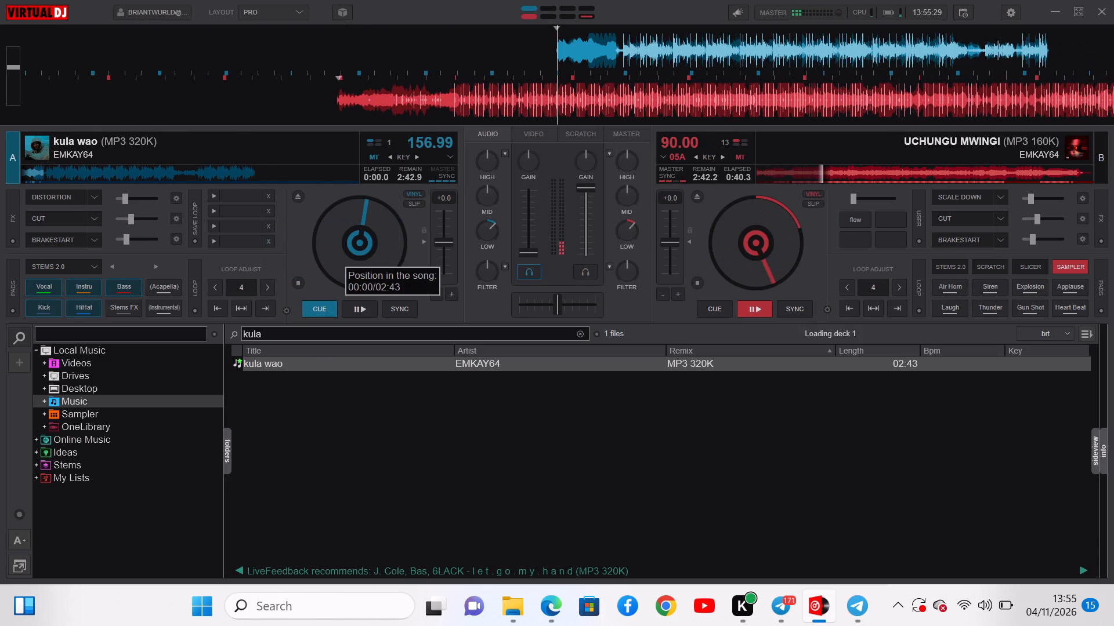
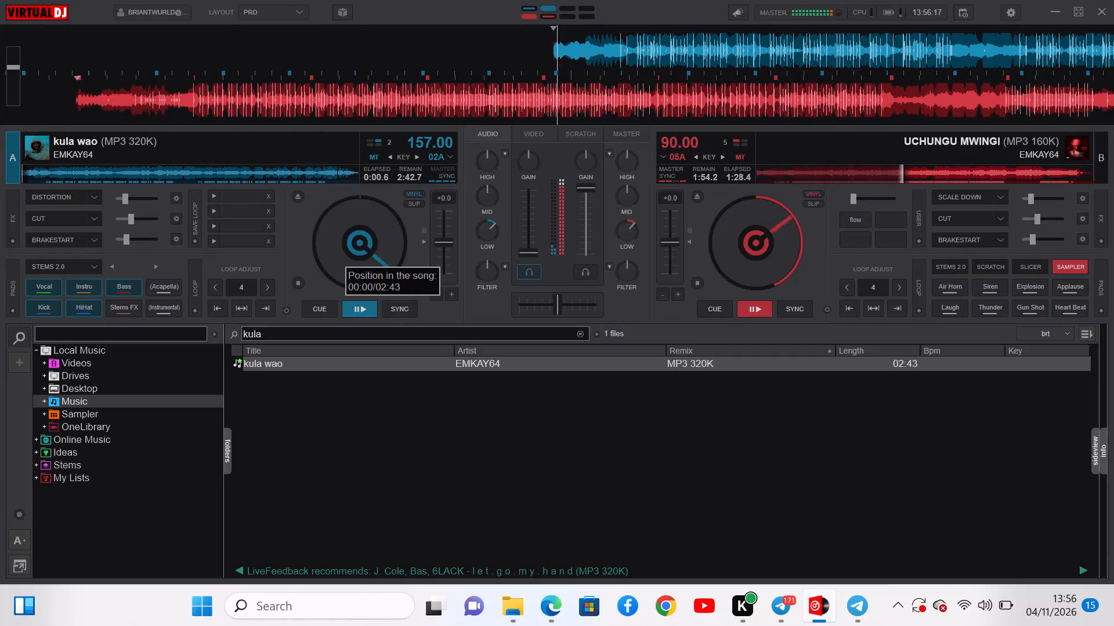
Start playback of "kula wao" on deck A.
{"action": "key", "text": "space"}
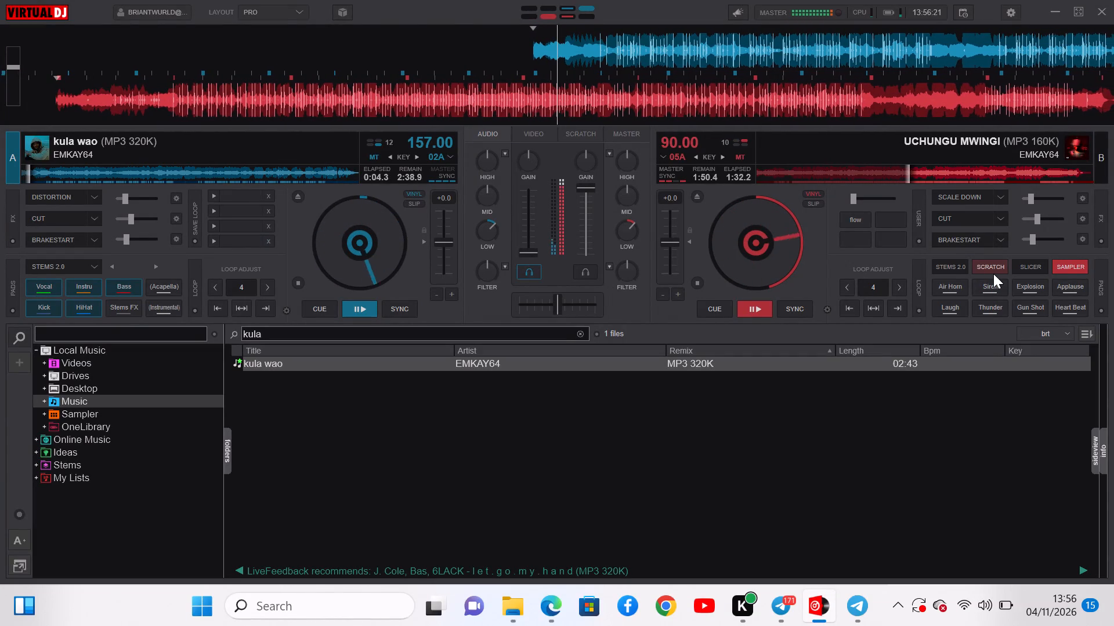
Switch deck B's pads to Stems 2.0 mode and mute the Vocal stem of "UCHUNGU MWINGI".
{"action": "left_click", "coordinate": [954, 264]}
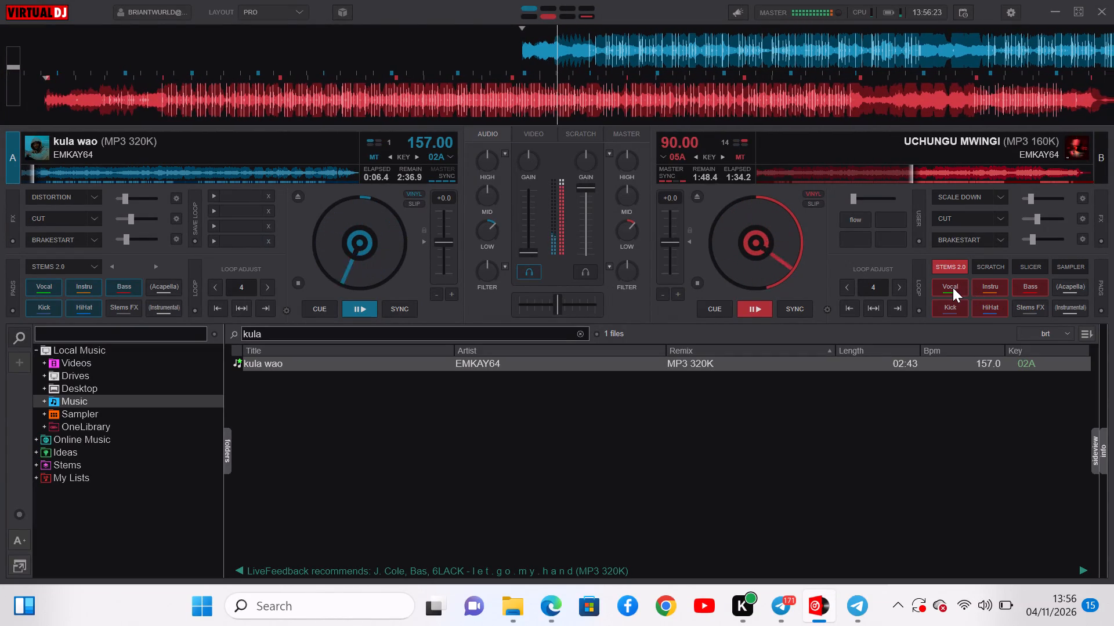
{"action": "left_click", "coordinate": [953, 287]}
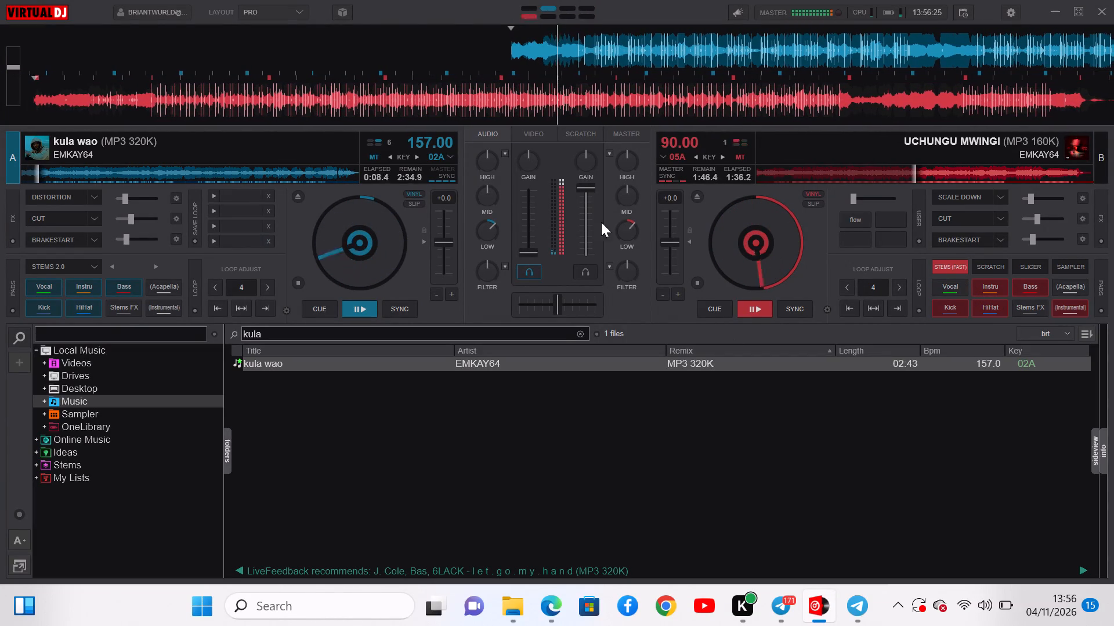
Raise deck A's volume fader to nearly full to bring "kula wao" into the mix.
{"action": "left_click", "coordinate": [527, 183]}
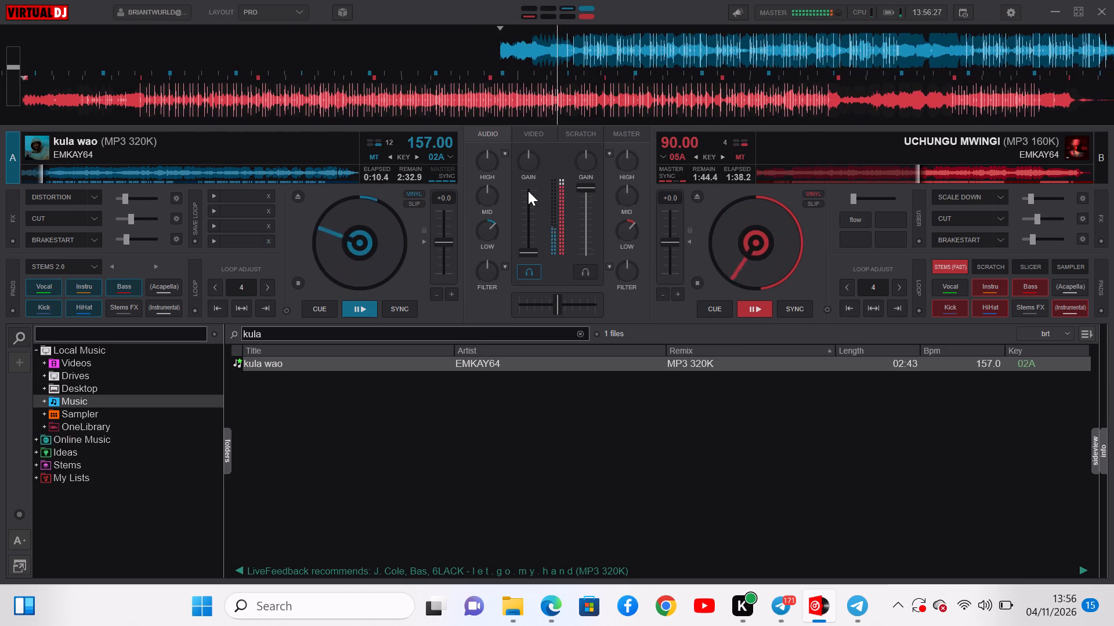
{"action": "left_click", "coordinate": [528, 191]}
{"action": "right_click_drag", "start_coordinate": [528, 191], "coordinate": [527, 165]}
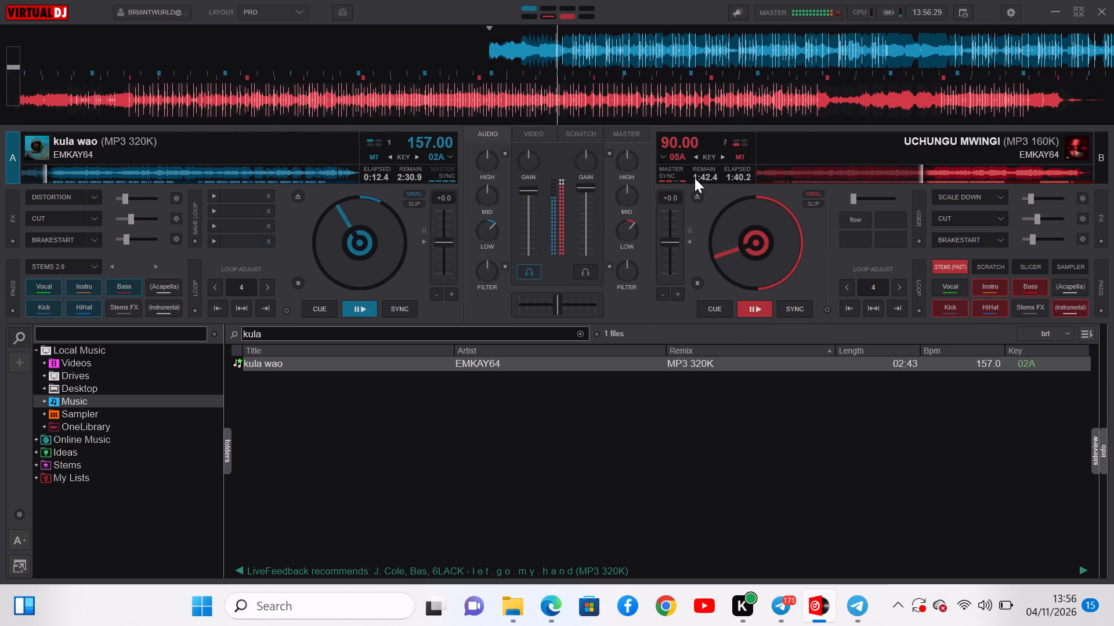
Mute the Instru, Bass, HiHat and Kick stems of "UCHUNGU MWINGI" on deck B.
{"action": "left_click", "coordinate": [992, 281]}
{"action": "left_click", "coordinate": [1026, 284]}
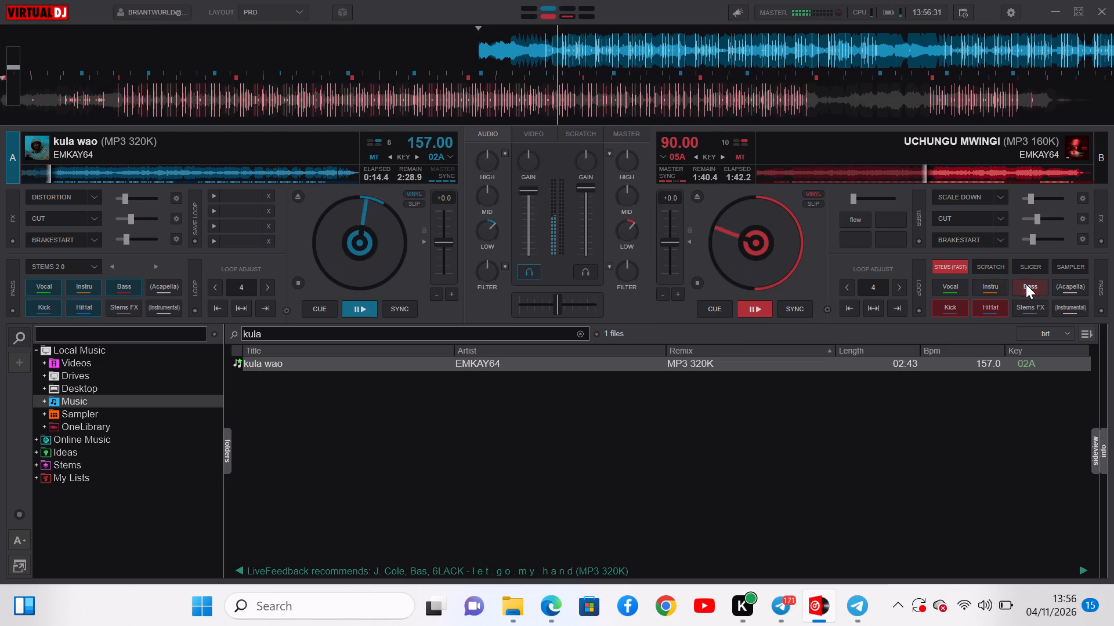
{"action": "left_click", "coordinate": [994, 310]}
{"action": "left_click", "coordinate": [956, 307]}
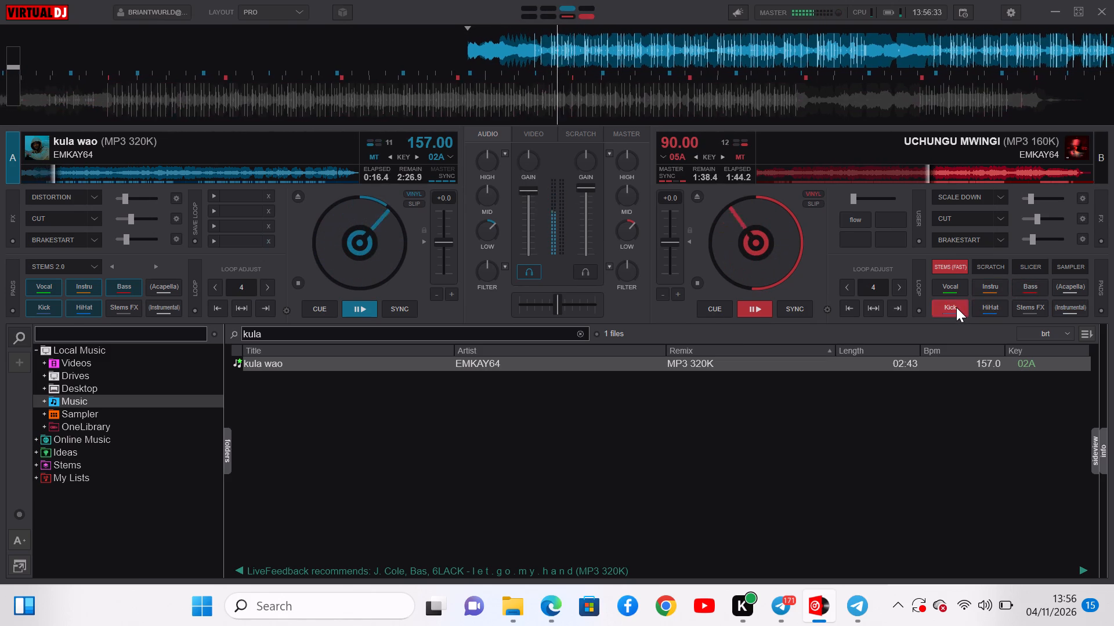
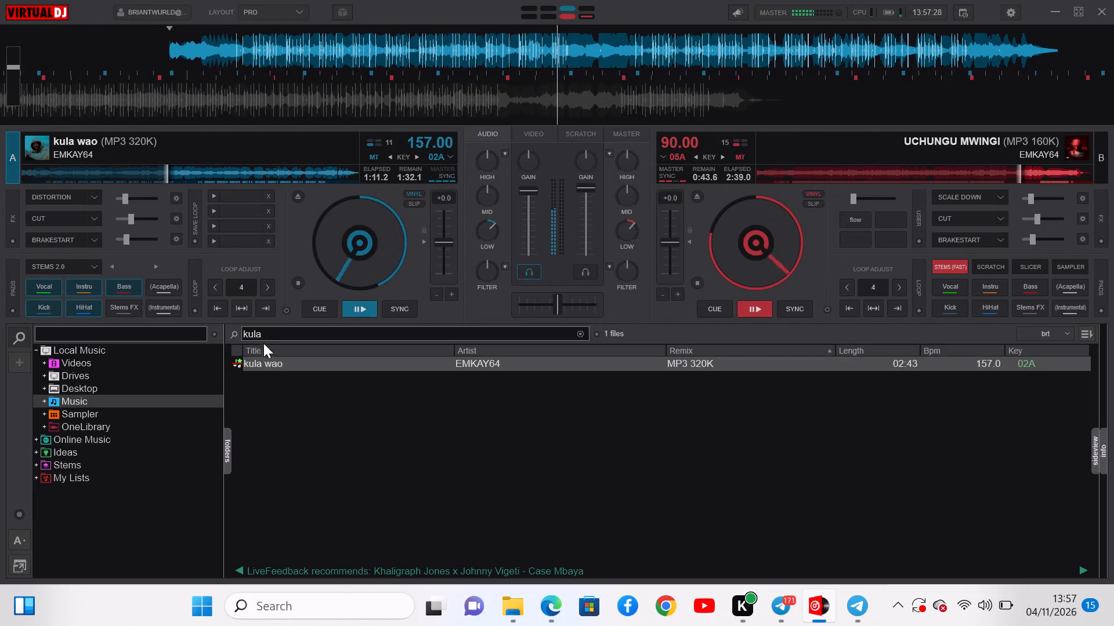
Replace the current track search with "emkay" to filter the Music library for the next mixtape track.
{"action": "left_click", "coordinate": [270, 330]}
{"action": "key", "text": "BackSpace"}
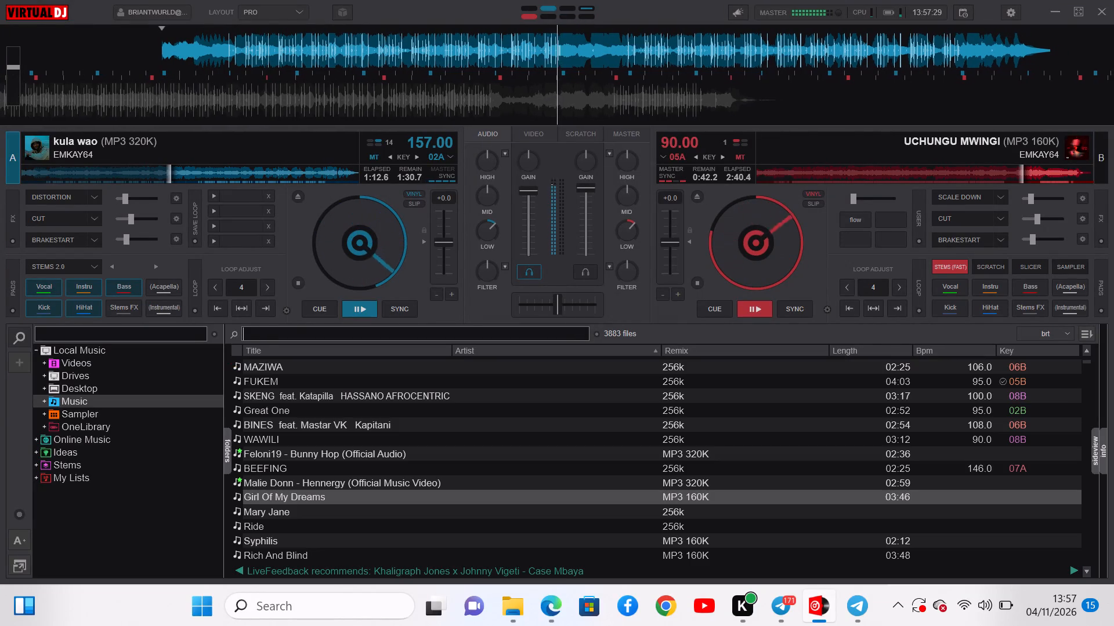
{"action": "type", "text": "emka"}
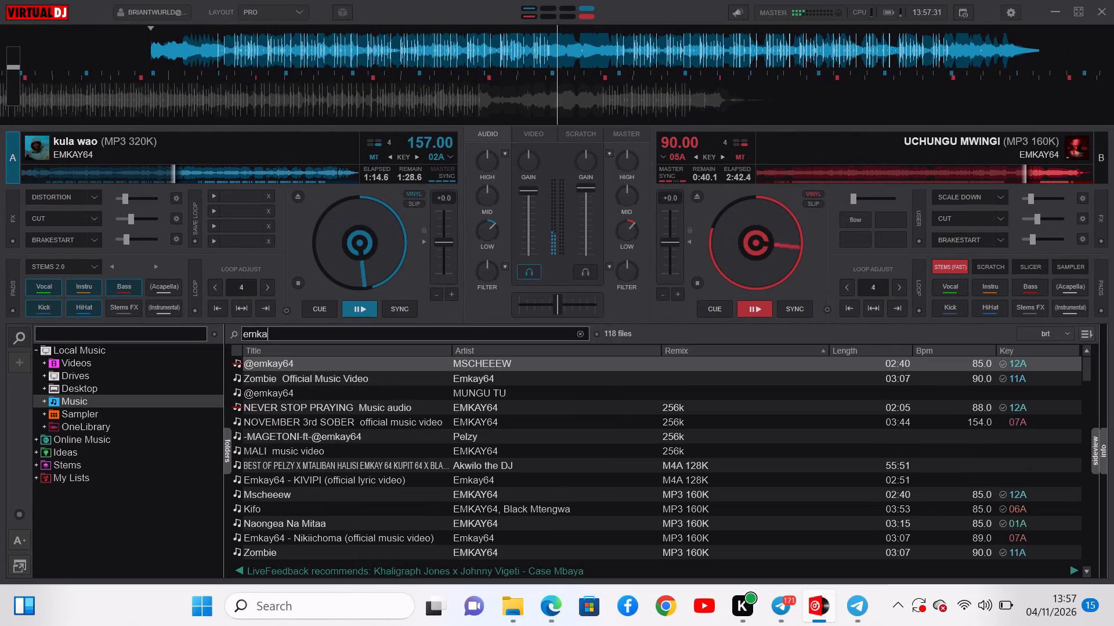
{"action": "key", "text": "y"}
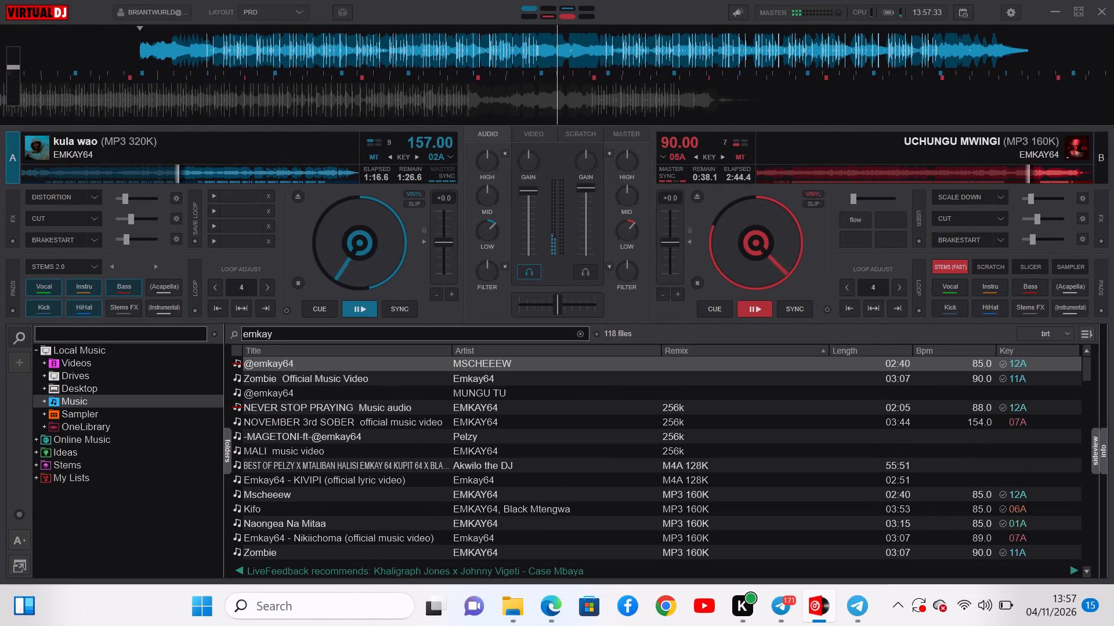
Find "AKILI ZA NJUGU" by EMKAY64 in the filtered track list and open its track options.
{"action": "scroll", "coordinate": [313, 533], "scroll_direction": "down", "scroll_amount": 5}
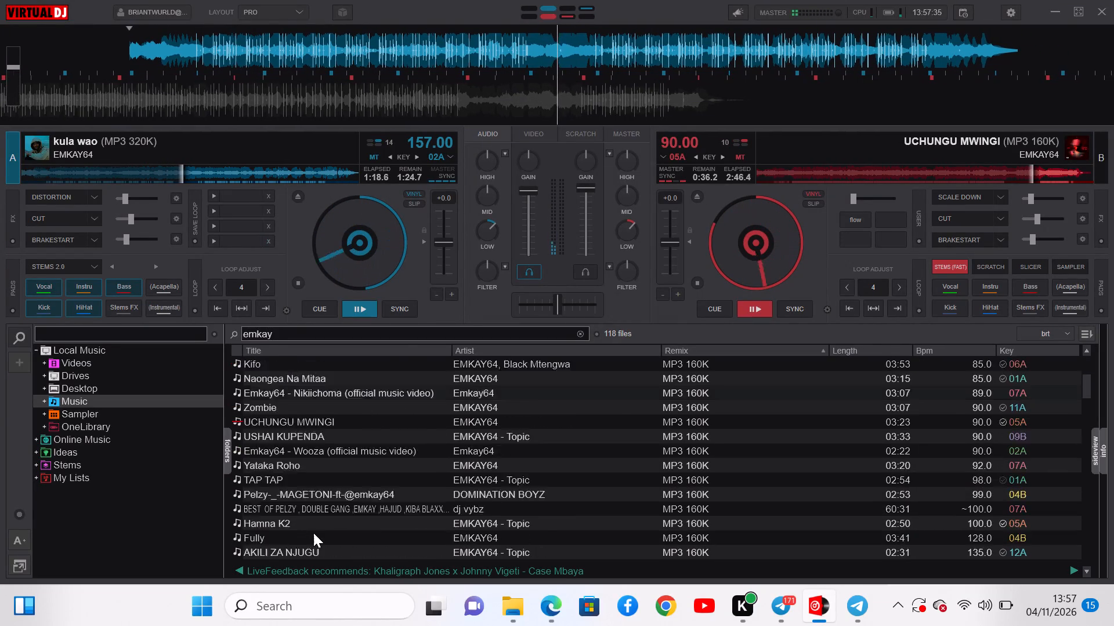
{"action": "scroll", "coordinate": [313, 533], "scroll_direction": "down", "scroll_amount": 1}
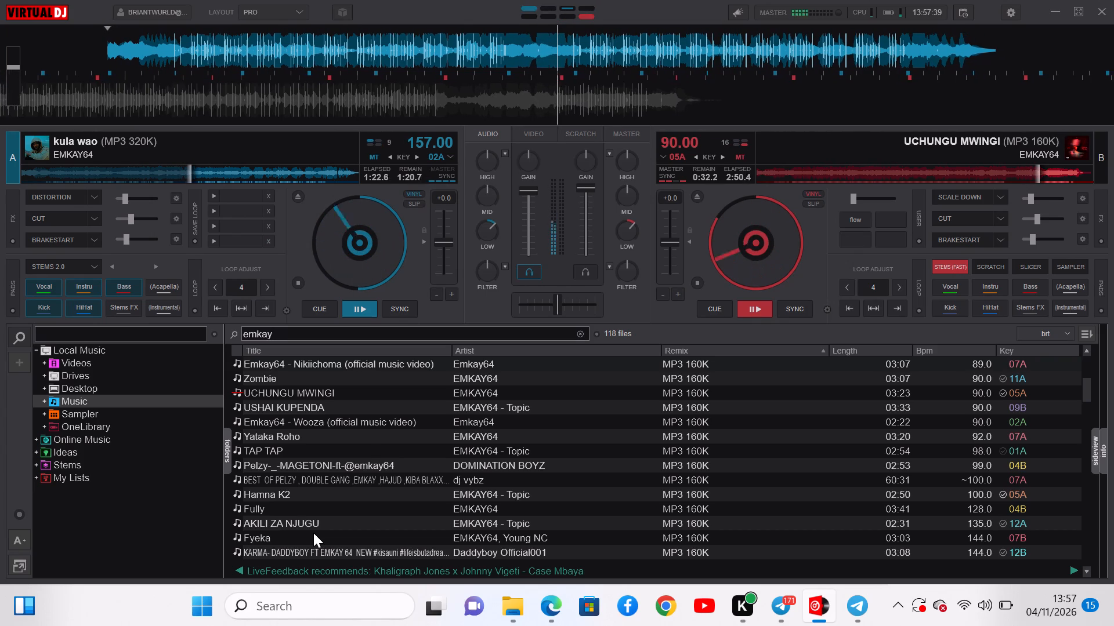
{"action": "scroll", "coordinate": [313, 533], "scroll_direction": "down", "scroll_amount": 4}
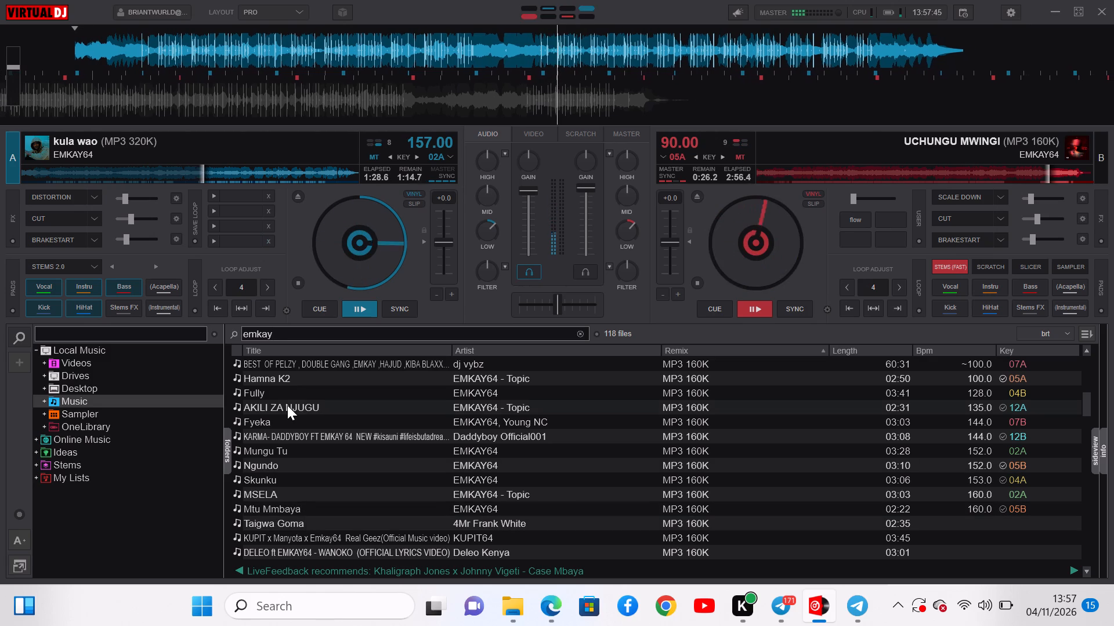
{"action": "right_click_drag", "start_coordinate": [296, 404], "coordinate": [520, 321]}
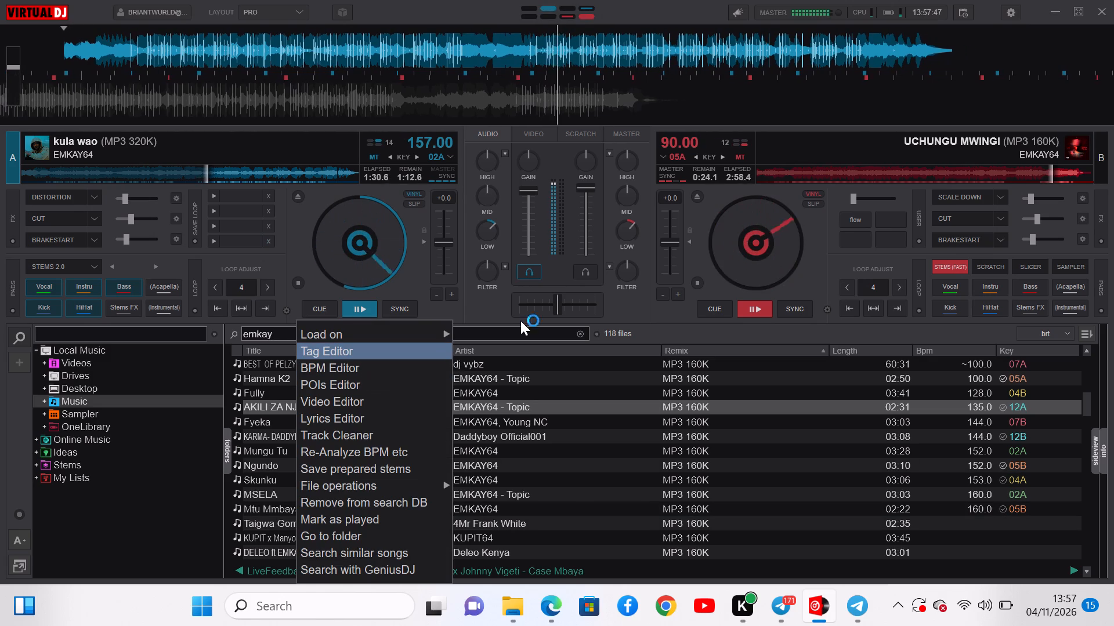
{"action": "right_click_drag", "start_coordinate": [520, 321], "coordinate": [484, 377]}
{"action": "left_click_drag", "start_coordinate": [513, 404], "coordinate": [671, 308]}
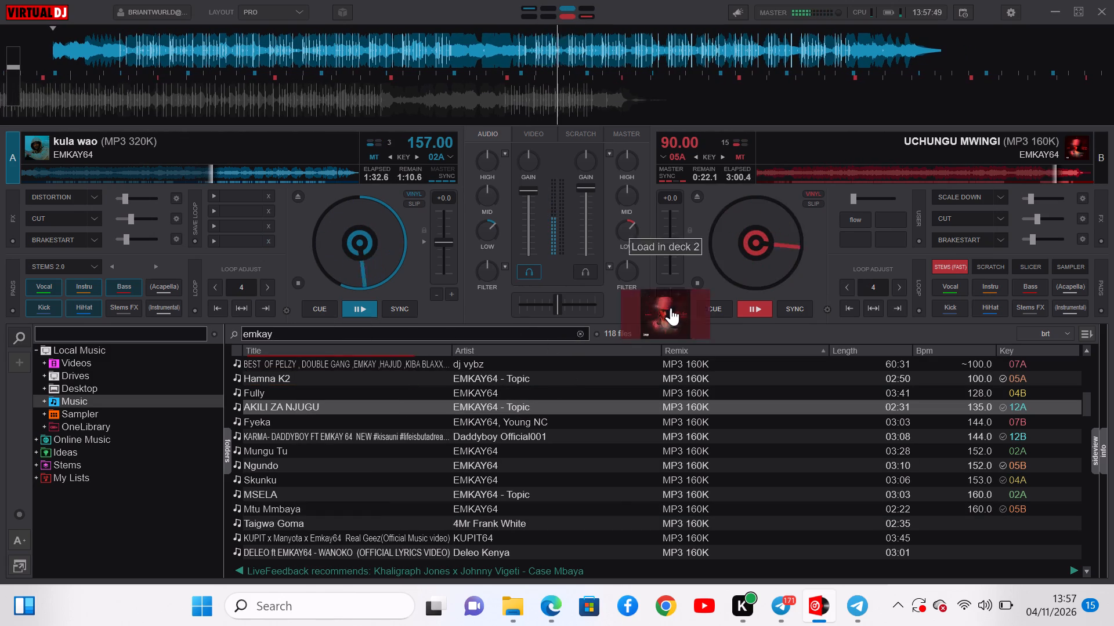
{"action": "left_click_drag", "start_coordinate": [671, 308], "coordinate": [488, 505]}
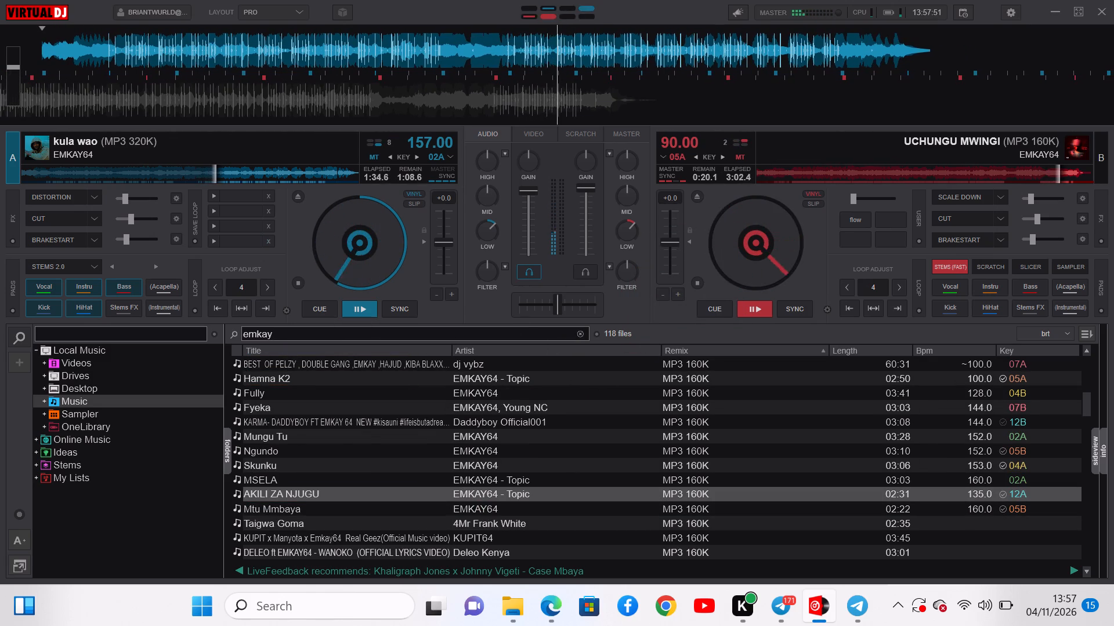
Search the library for "koro" and load "EMKAY 64 - KOROGESHEN" onto deck B in place of the playing track.
{"action": "left_click", "coordinate": [280, 337]}
{"action": "key", "text": "BackSpace"}
{"action": "type", "text": "koro"}
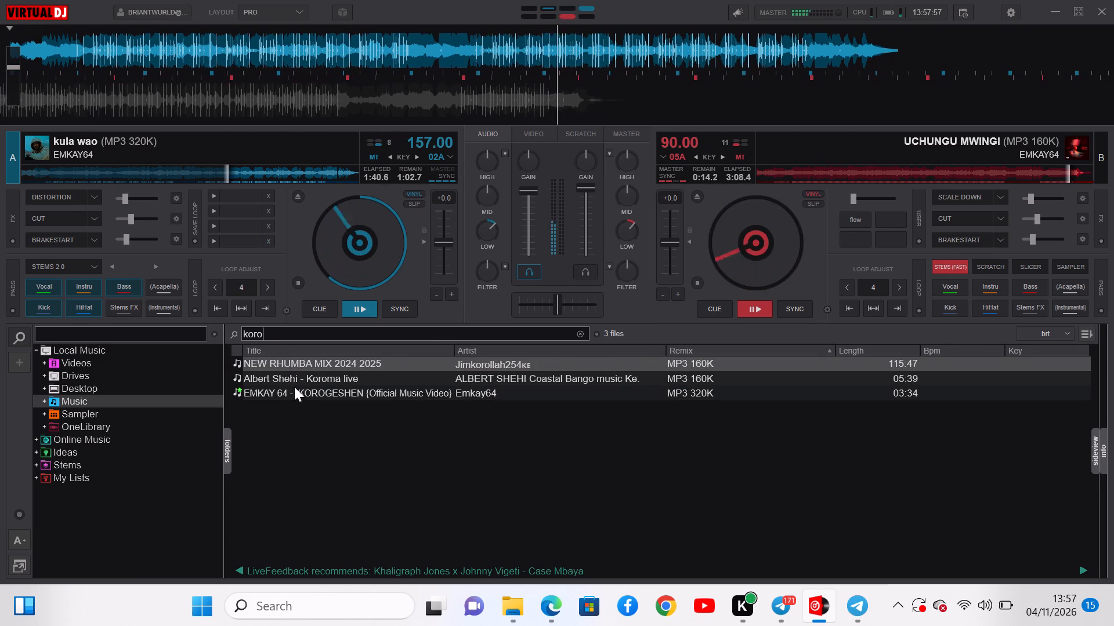
{"action": "left_click_drag", "start_coordinate": [294, 392], "coordinate": [802, 242]}
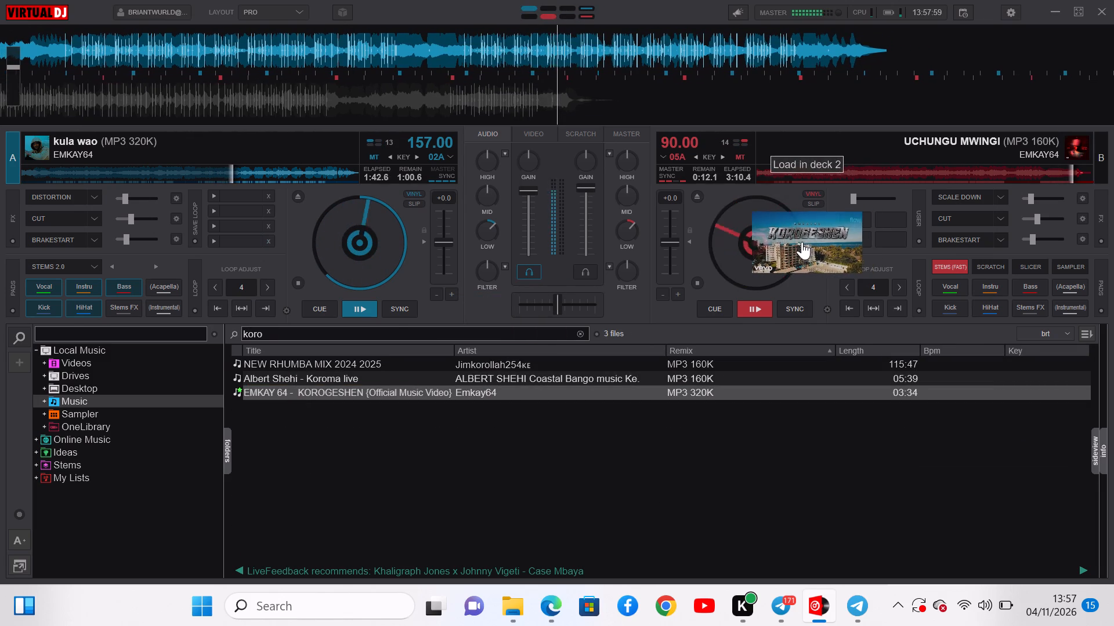
{"action": "left_click_drag", "start_coordinate": [802, 242], "coordinate": [804, 252]}
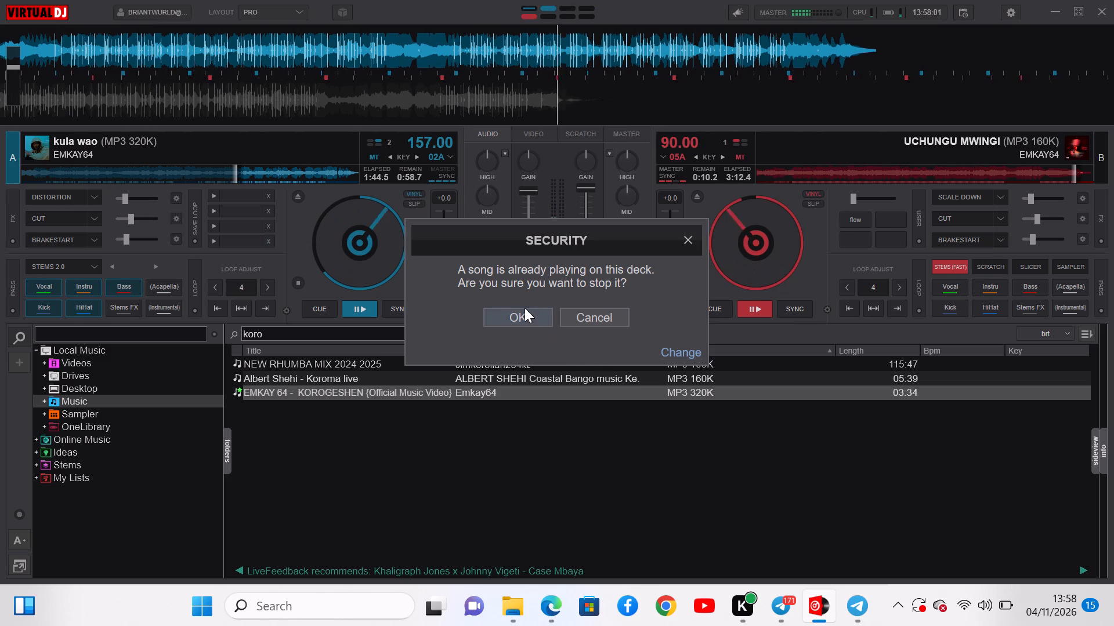
{"action": "left_click", "coordinate": [525, 308]}
Start playback of "KOROGESHEN" on deck B.
{"action": "left_click", "coordinate": [757, 309]}
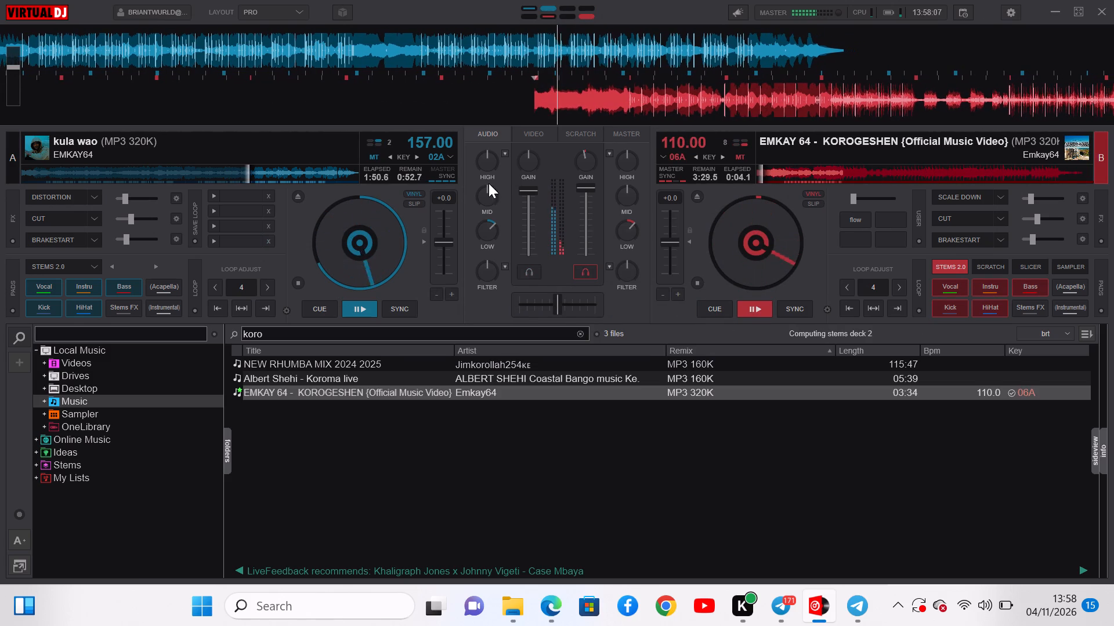
Cut deck A's MID EQ and brake "kula wao" to a stop with the Brakestart effect.
{"action": "left_click_drag", "start_coordinate": [488, 188], "coordinate": [471, 215]}
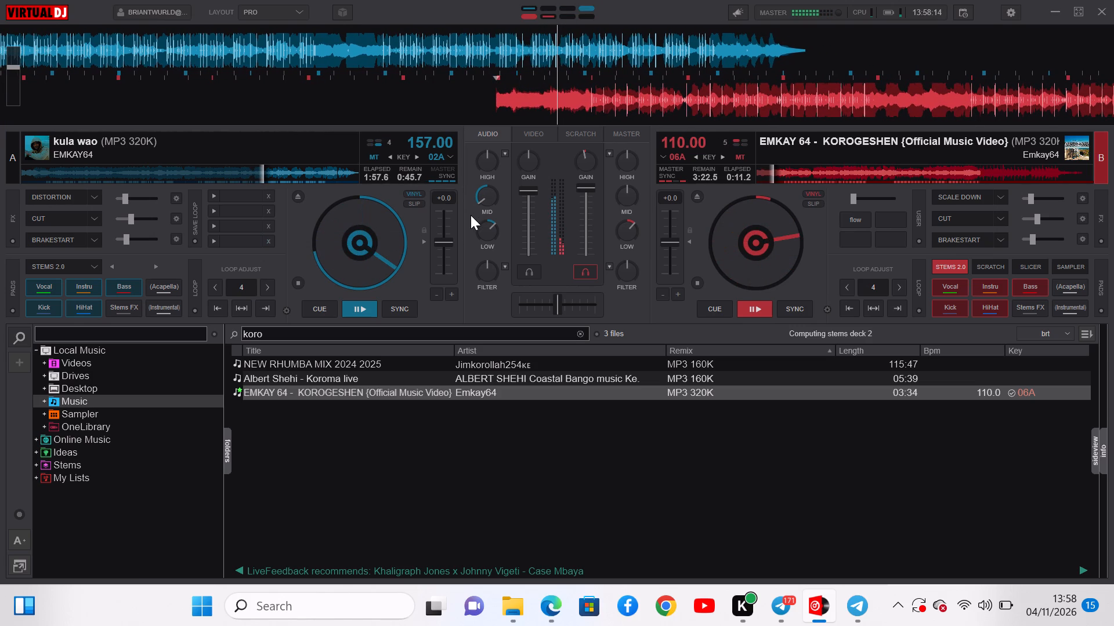
{"action": "left_click", "coordinate": [68, 241]}
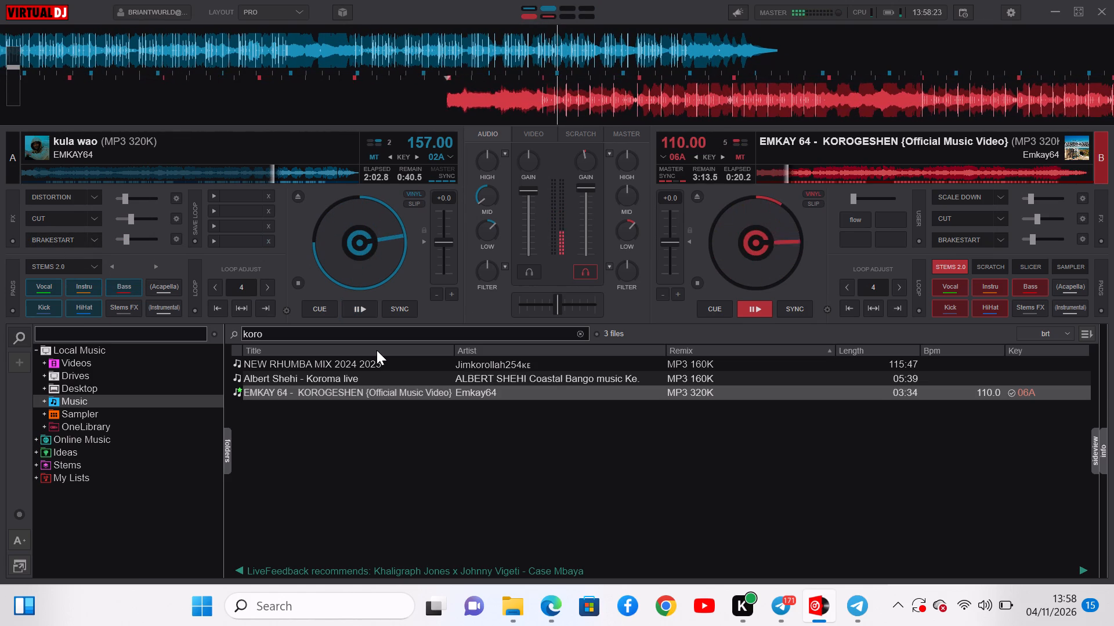
Clear the track search.
{"action": "left_click", "coordinate": [272, 337]}
{"action": "key", "text": "BackSpace"}
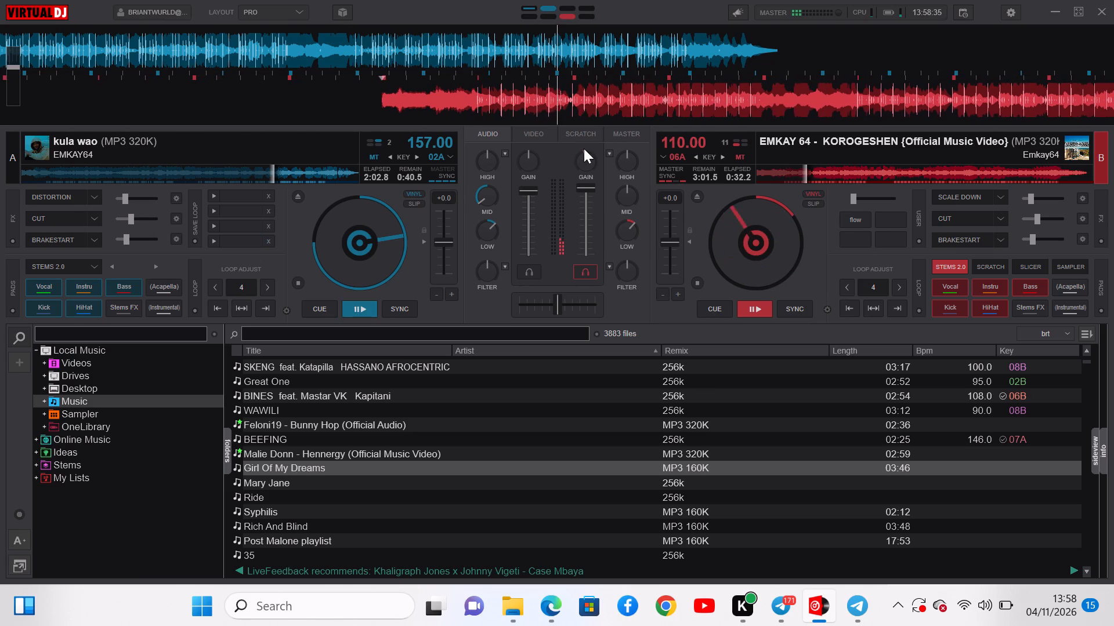
Raise the gain slightly on deck B and deck A.
{"action": "right_click_drag", "start_coordinate": [584, 148], "coordinate": [592, 145]}
{"action": "left_click_drag", "start_coordinate": [580, 151], "coordinate": [589, 150]}
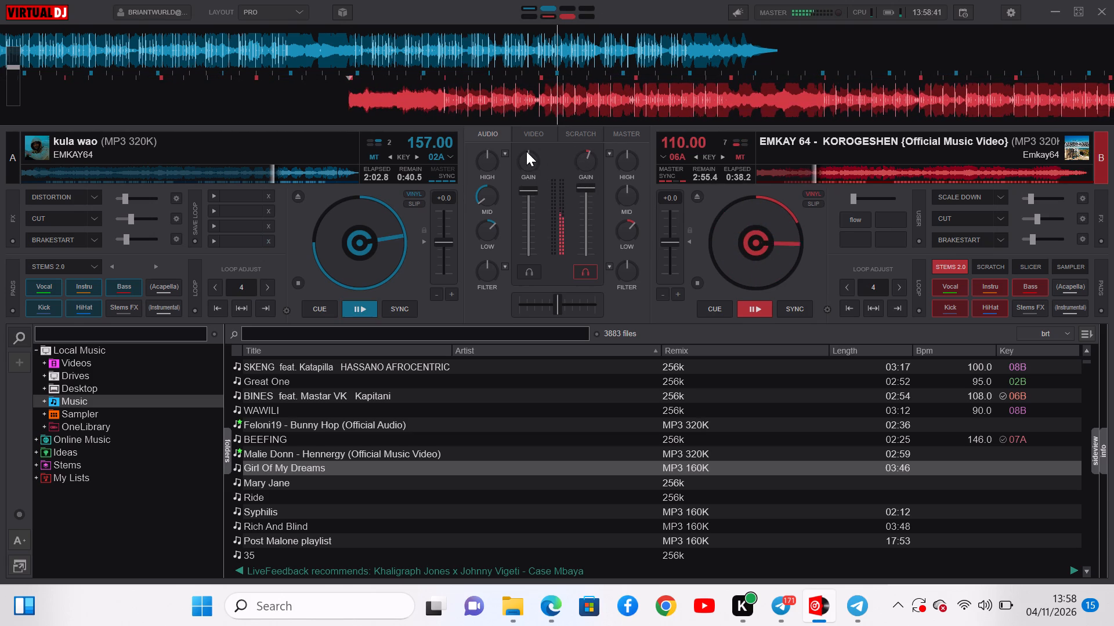
{"action": "left_click_drag", "start_coordinate": [526, 151], "coordinate": [533, 151]}
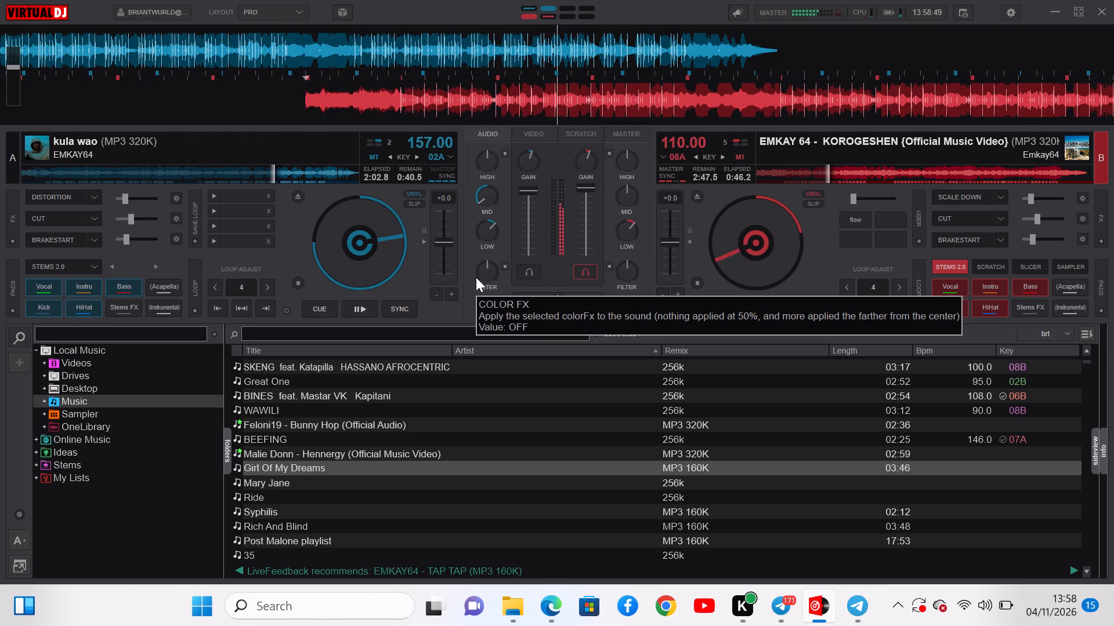
Raise the HIGH EQ slightly above centre on deck B and deck A.
{"action": "left_click", "coordinate": [626, 151]}
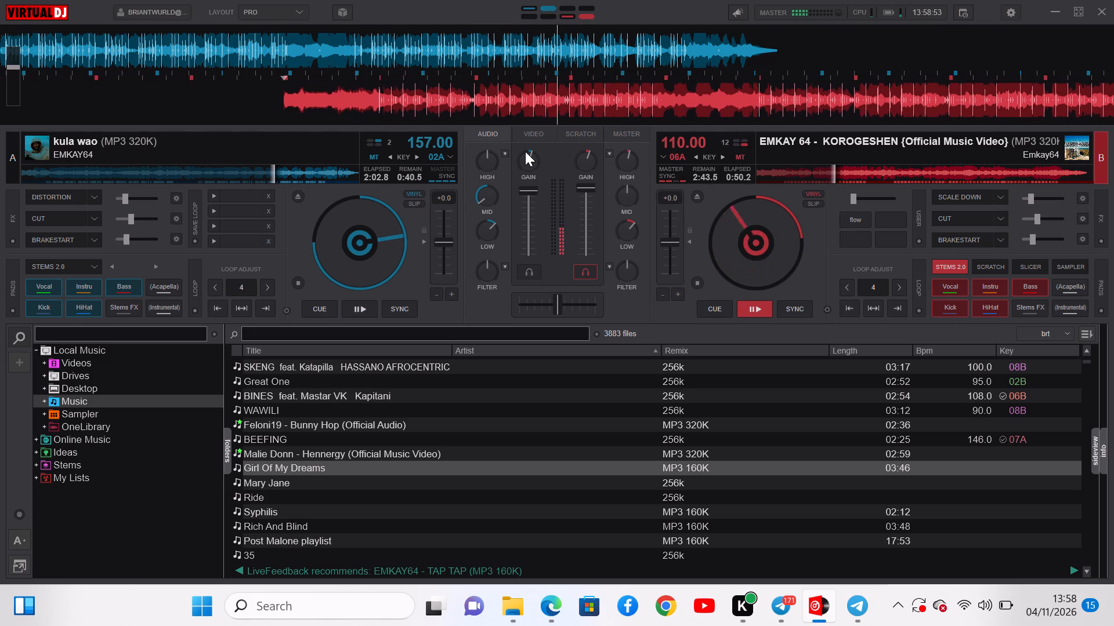
{"action": "left_click_drag", "start_coordinate": [488, 151], "coordinate": [498, 151]}
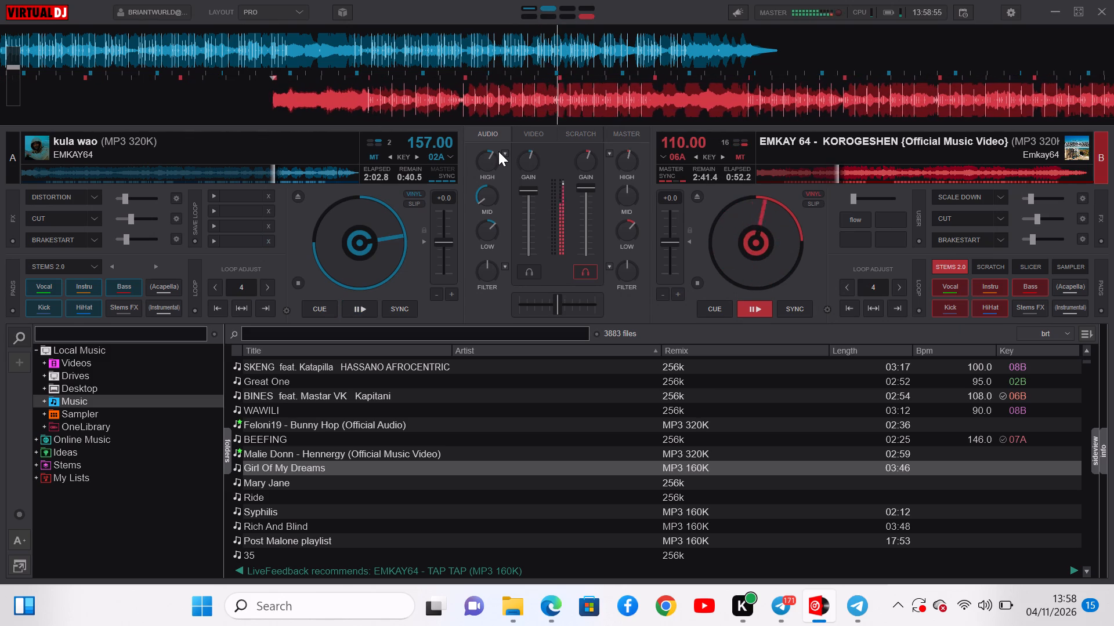
{"action": "left_click_drag", "start_coordinate": [498, 151], "coordinate": [494, 150]}
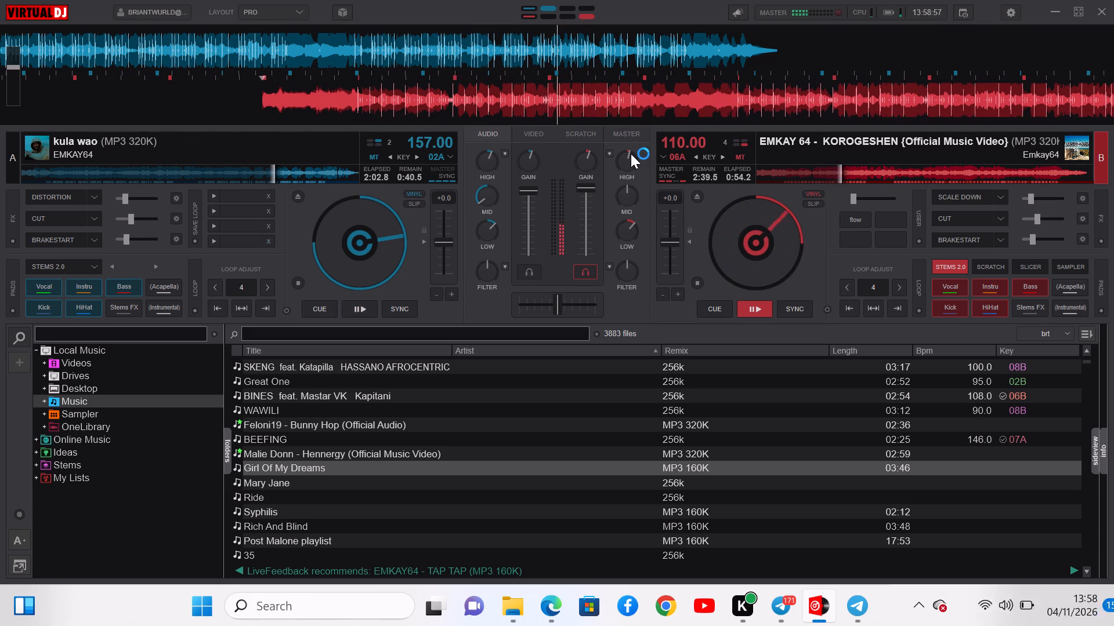
Cut and restore deck B's HIGH EQ repeatedly over "KOROGESHEN", leaving it slightly above centre.
{"action": "right_click", "coordinate": [628, 152]}
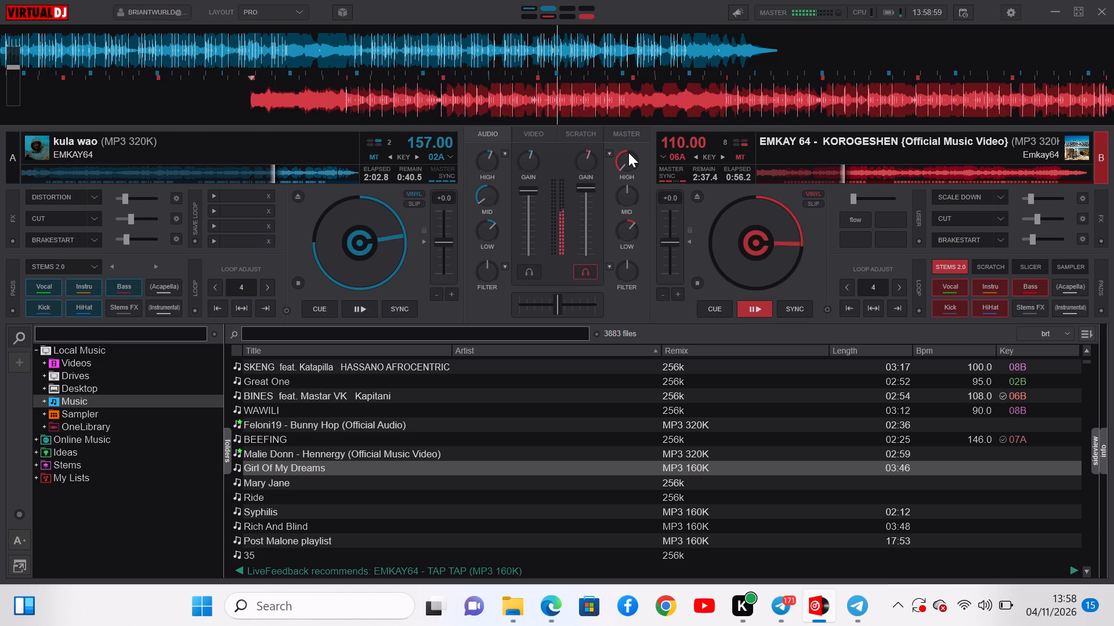
{"action": "left_click", "coordinate": [631, 151]}
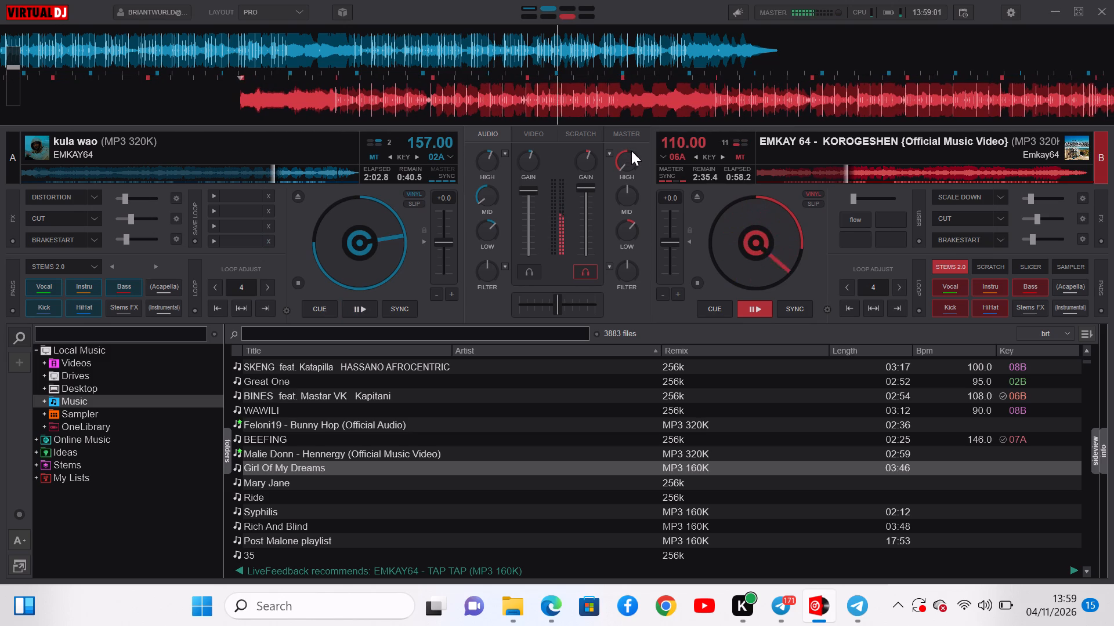
{"action": "left_click", "coordinate": [627, 152]}
{"action": "double_click", "coordinate": [627, 152]}
{"action": "left_click_drag", "start_coordinate": [627, 152], "coordinate": [635, 156]}
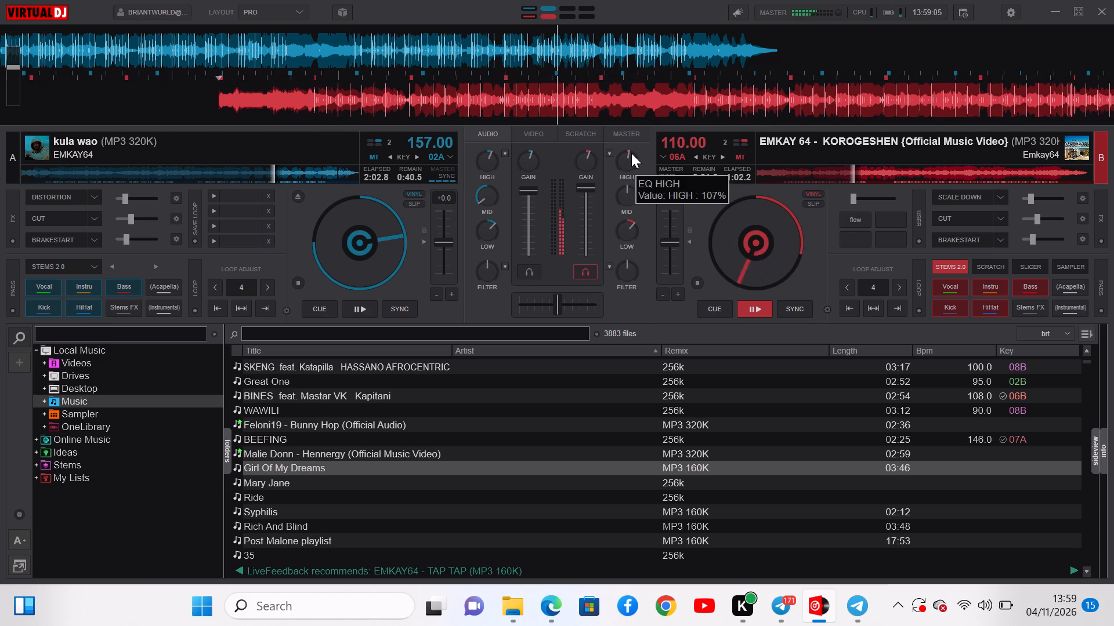
{"action": "right_click_drag", "start_coordinate": [628, 151], "coordinate": [635, 151]}
{"action": "left_click", "coordinate": [625, 151]}
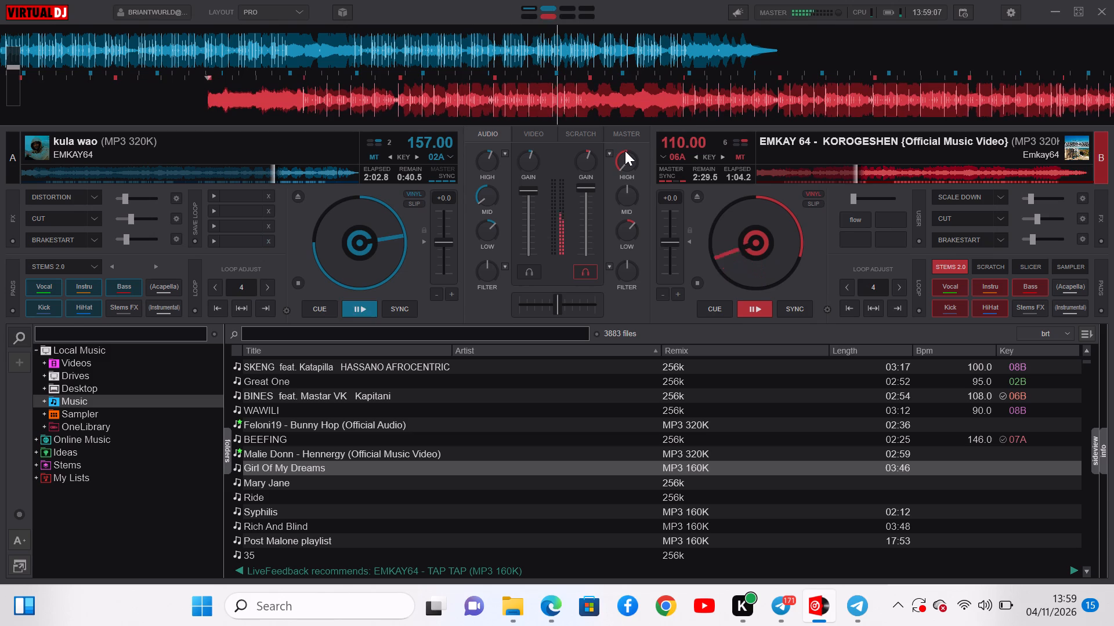
{"action": "triple_click", "coordinate": [625, 151]}
{"action": "left_click_drag", "start_coordinate": [625, 150], "coordinate": [629, 150]}
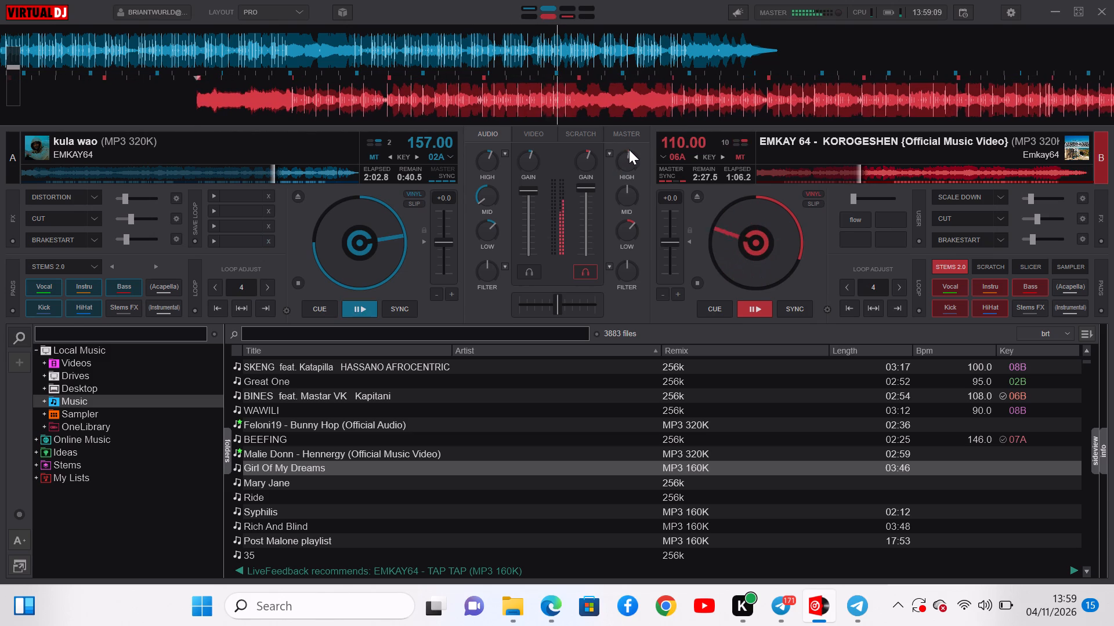
{"action": "left_click_drag", "start_coordinate": [629, 150], "coordinate": [631, 150]}
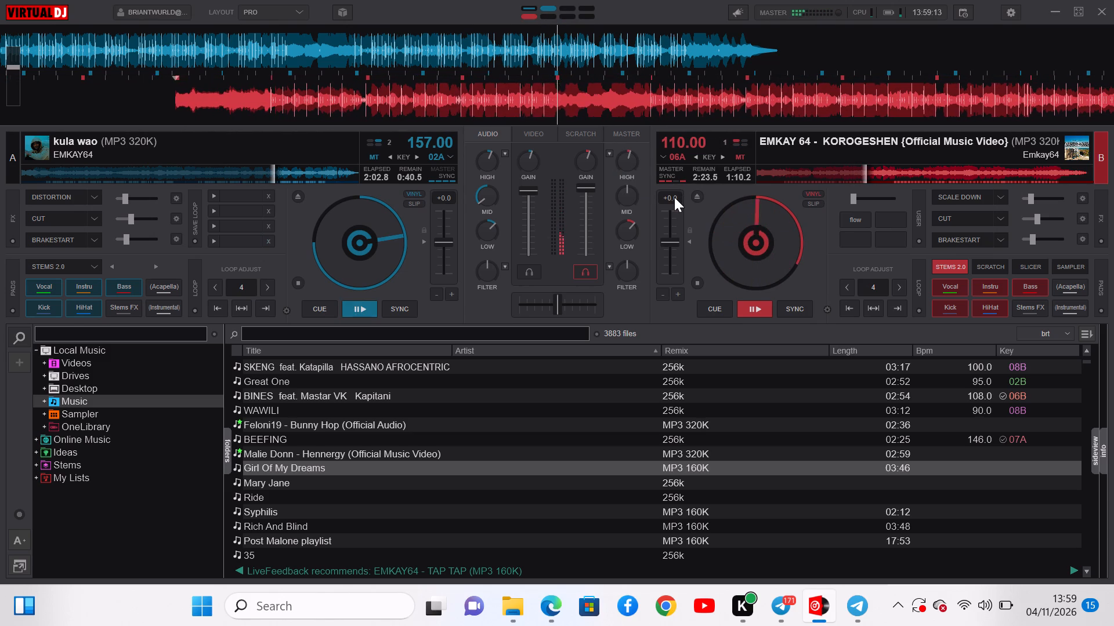
Search the library for "emkay" and load "TAP TAP" onto deck A.
{"action": "left_click", "coordinate": [251, 334]}
{"action": "left_click", "coordinate": [251, 334]}
{"action": "type", "text": "emkay"}
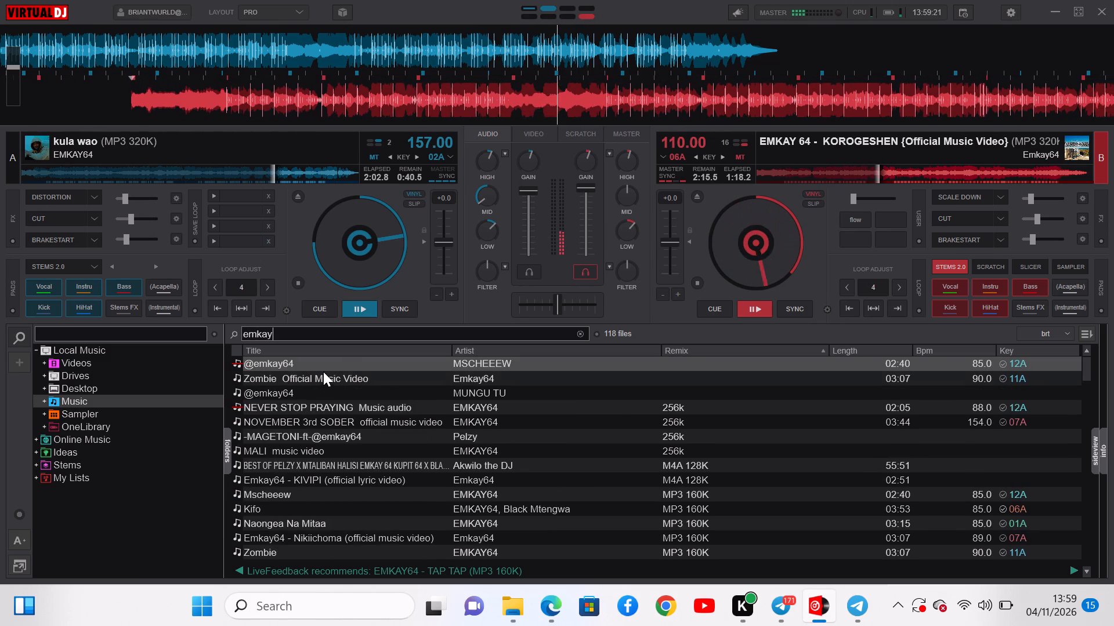
{"action": "left_click", "coordinate": [283, 336]}
{"action": "scroll", "coordinate": [356, 491], "scroll_direction": "down", "scroll_amount": 4}
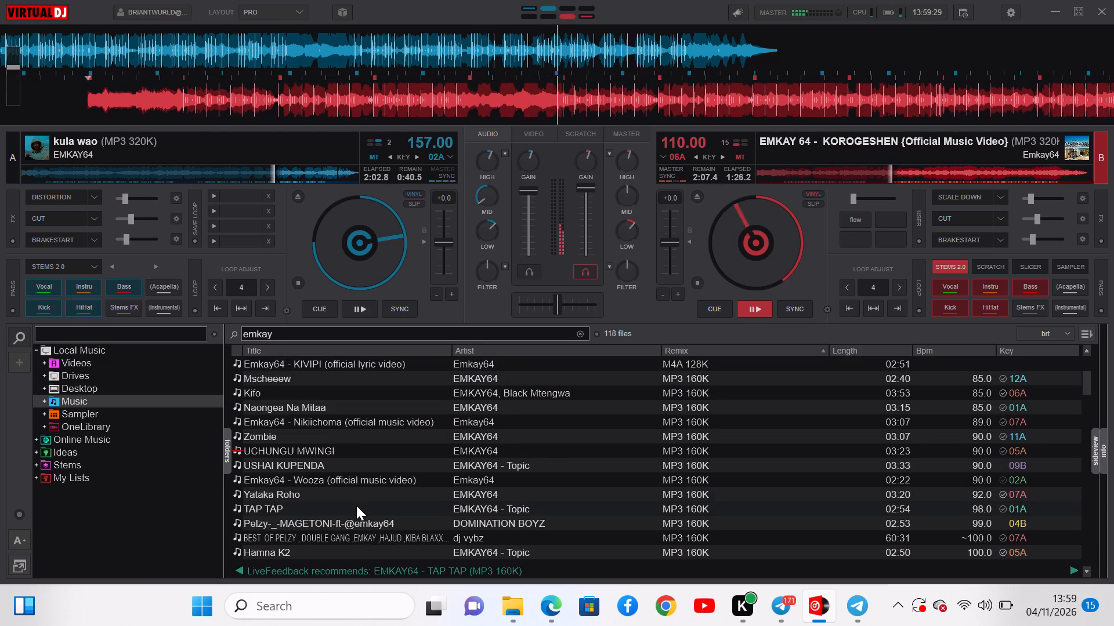
{"action": "left_click_drag", "start_coordinate": [356, 505], "coordinate": [348, 254]}
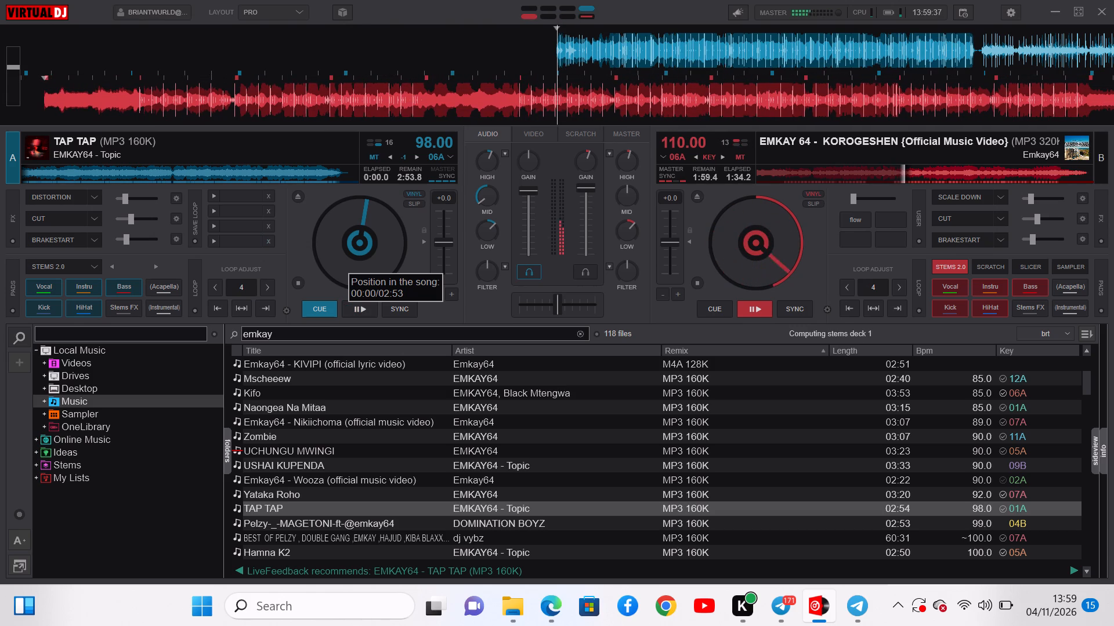
Return deck A's MID EQ to centre.
{"action": "left_click_drag", "start_coordinate": [480, 194], "coordinate": [494, 172]}
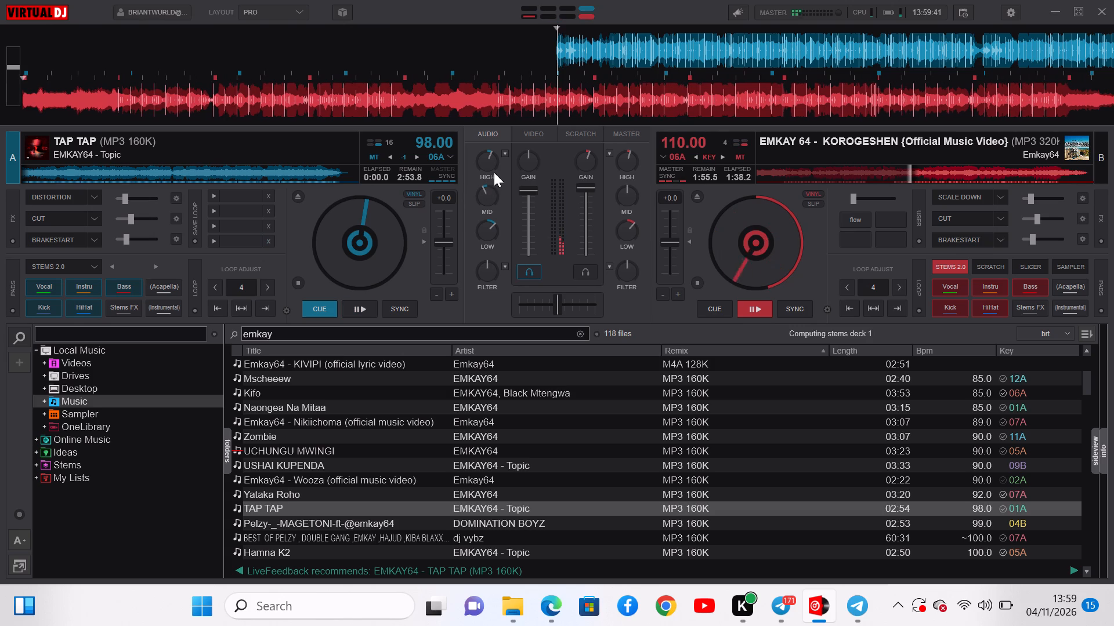
{"action": "left_click_drag", "start_coordinate": [494, 172], "coordinate": [501, 168]}
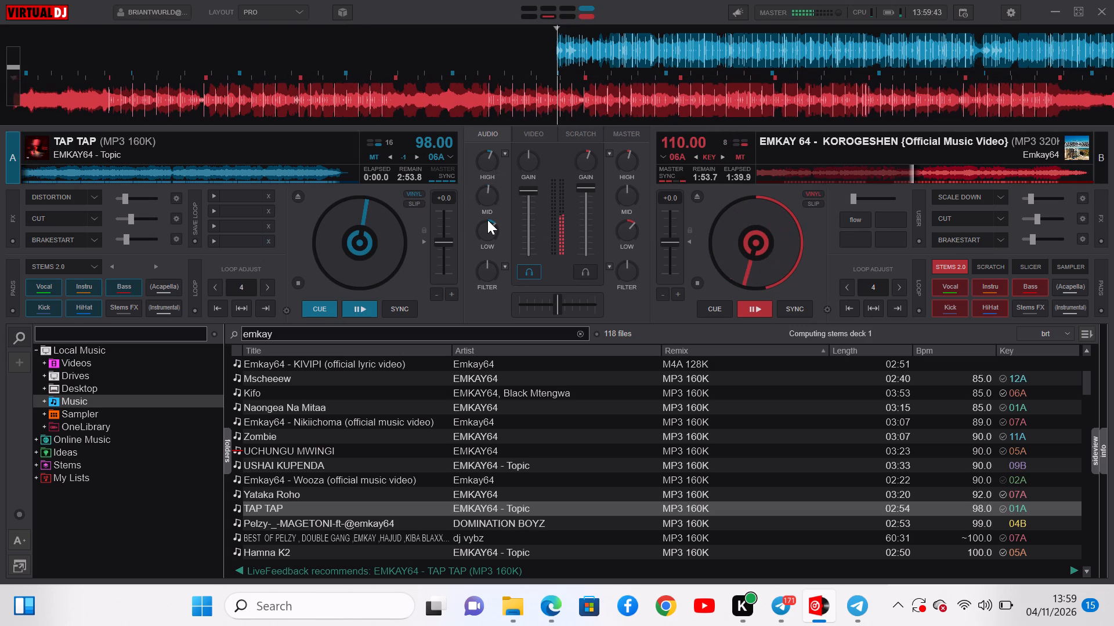
{"action": "double_click", "coordinate": [487, 191]}
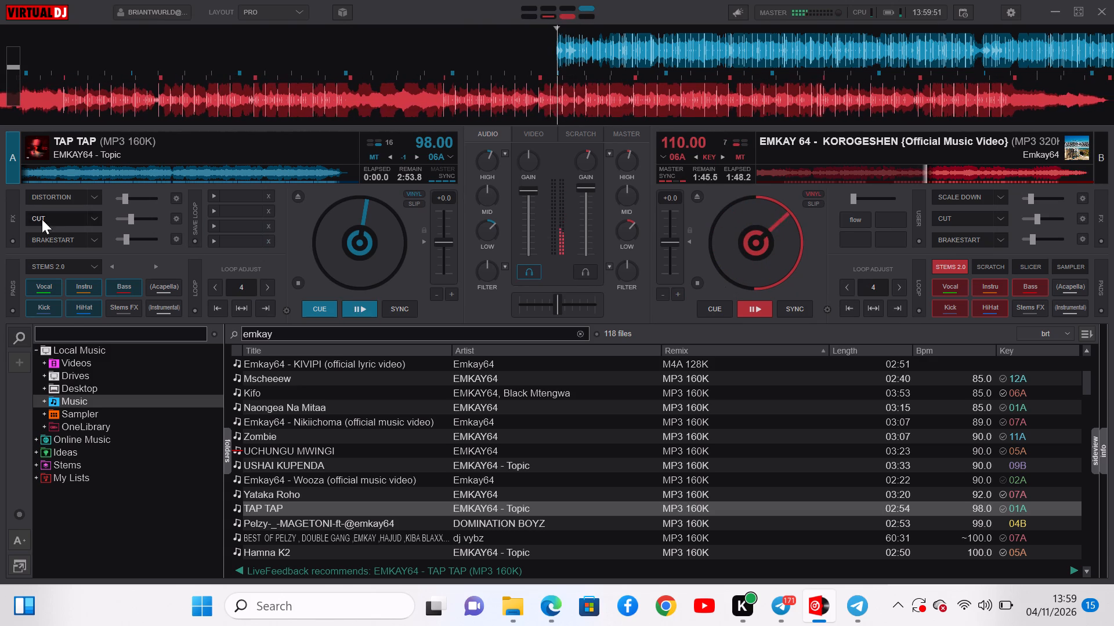
Trigger the Cut effect on deck B briefly over "KOROGESHEN" and switch it off again.
{"action": "left_click", "coordinate": [975, 216]}
{"action": "left_click", "coordinate": [975, 216]}
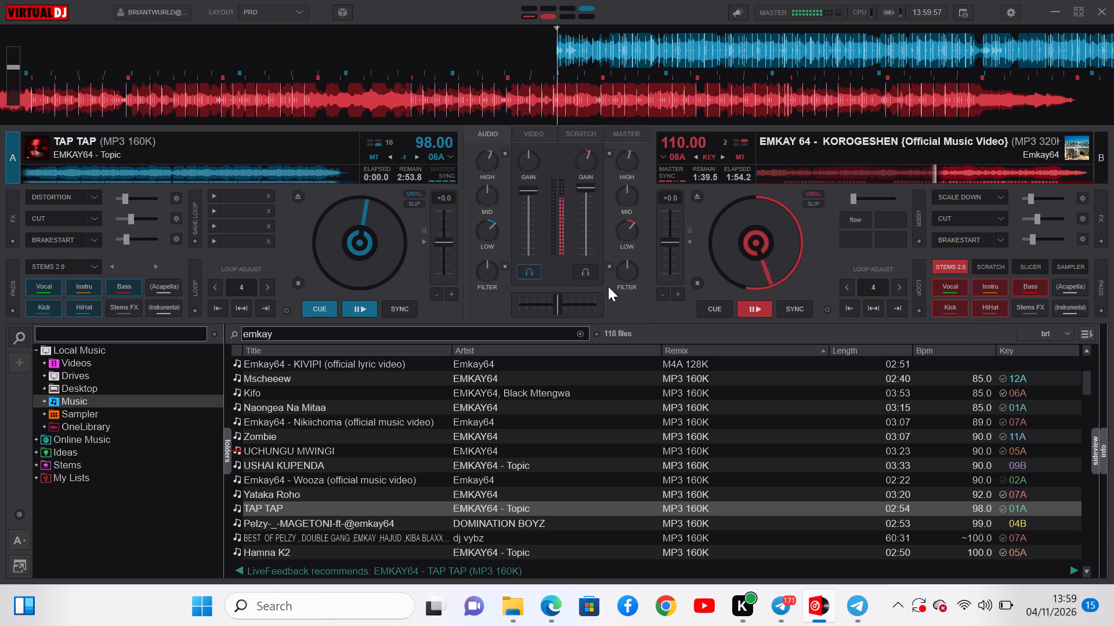
Start playback of "TAP TAP" on deck A.
{"action": "type", "text": "c"}
{"action": "key", "text": "space"}
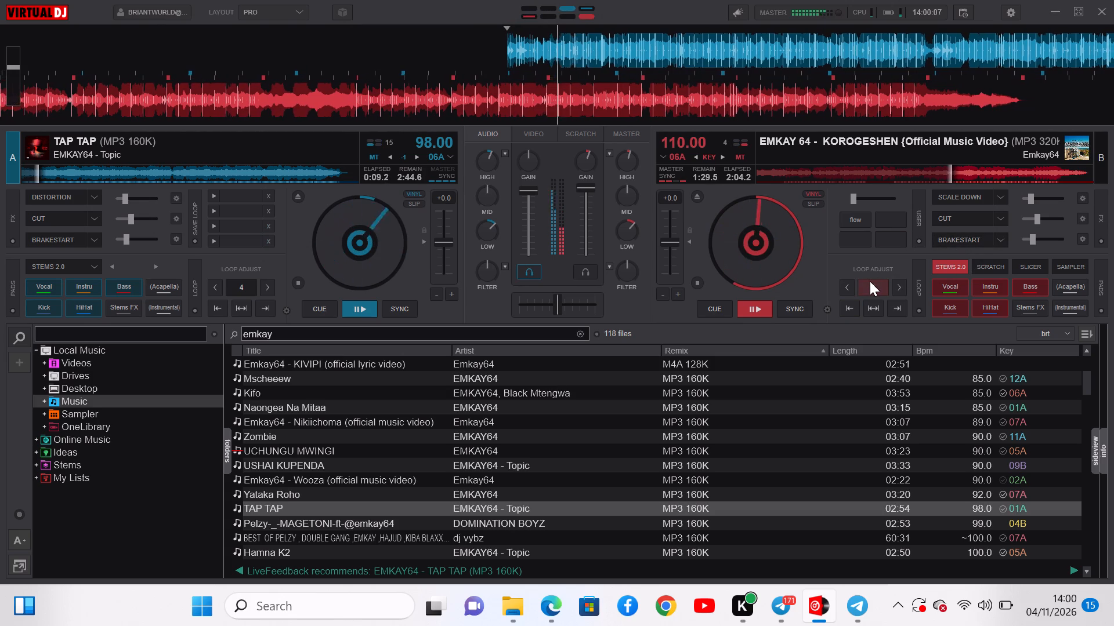
Set deck B's loop length to 2 beats and activate the loop on "KOROGESHEN".
{"action": "left_click", "coordinate": [852, 285]}
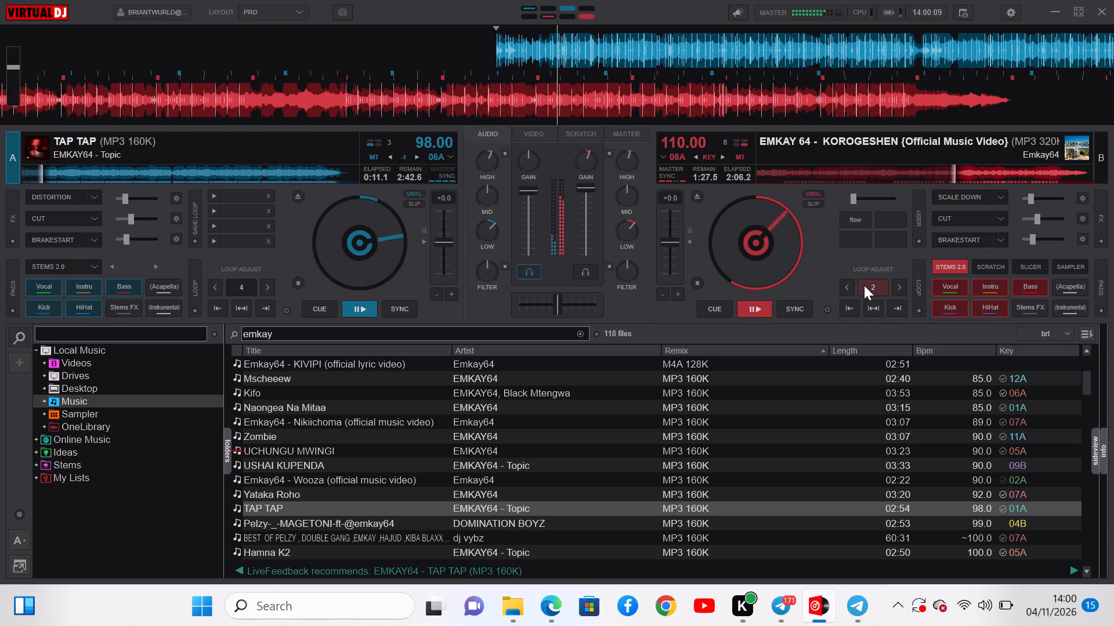
{"action": "left_click", "coordinate": [871, 285]}
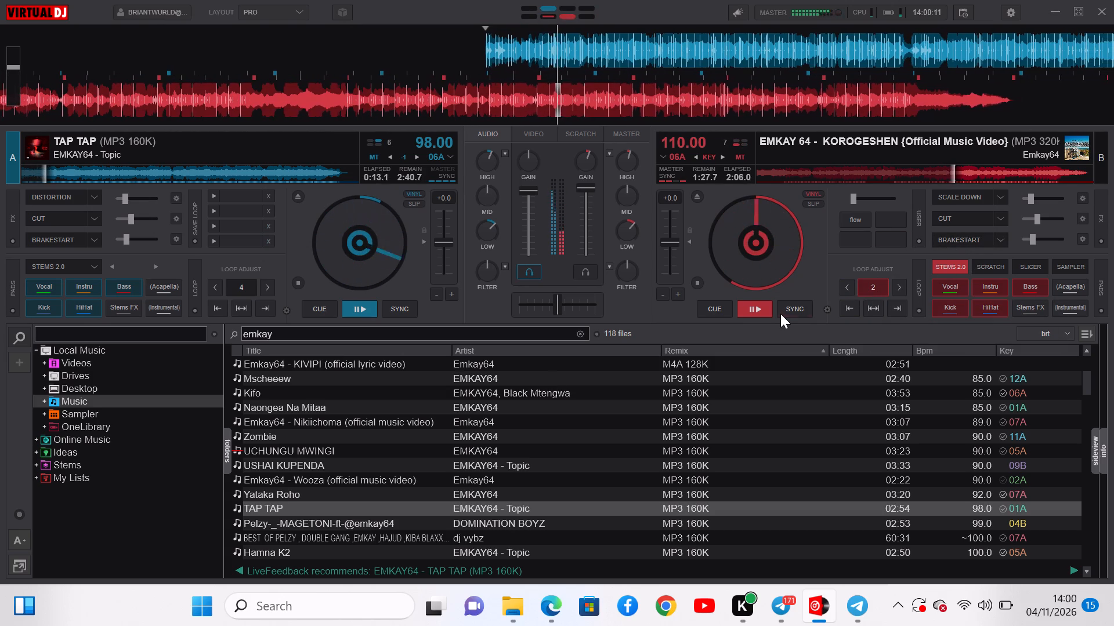
Stop "KOROGESHEN" on deck B by returning it to its cue point.
{"action": "left_click", "coordinate": [716, 307]}
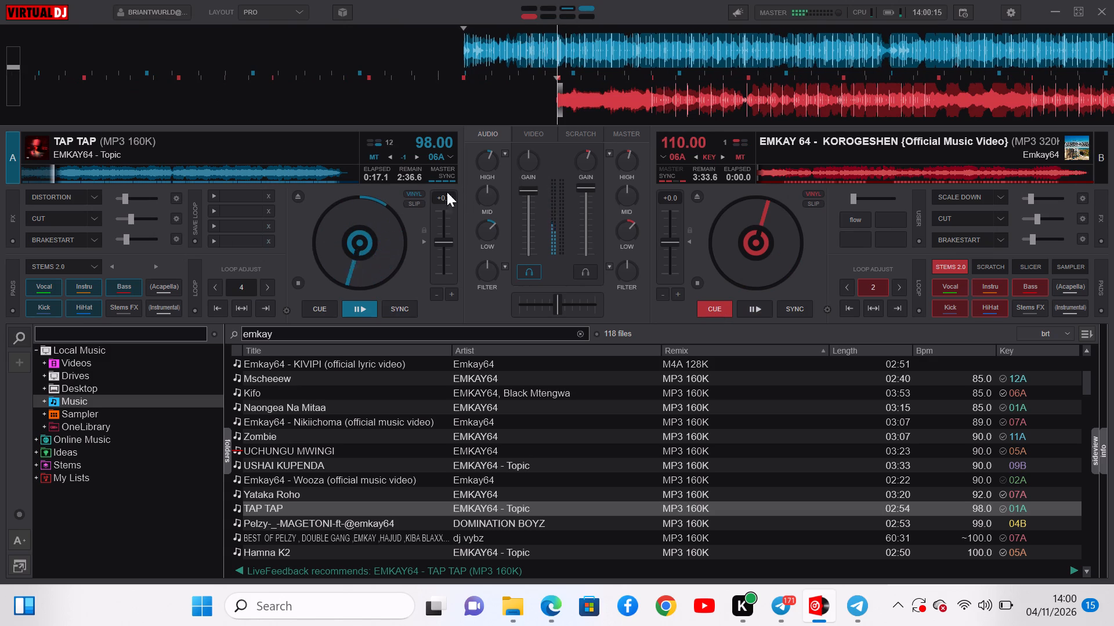
Jump "TAP TAP" on deck A back to near its beginning.
{"action": "left_click", "coordinate": [30, 173]}
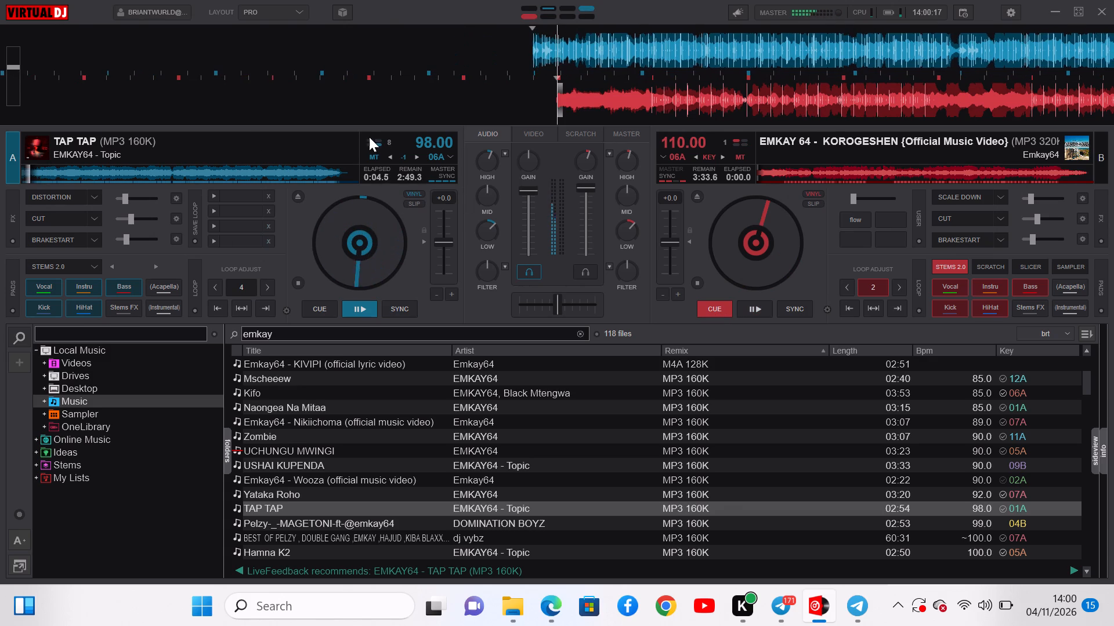
Shift deck A's key back to the original 01A of "TAP TAP".
{"action": "left_click", "coordinate": [412, 156]}
{"action": "left_click", "coordinate": [418, 156]}
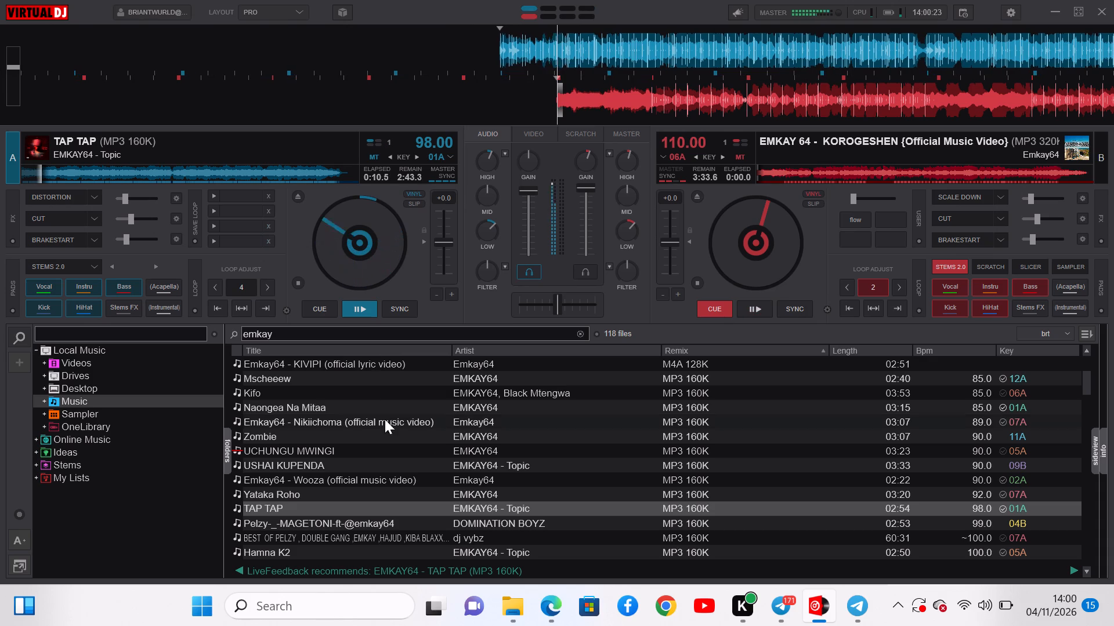
Raise deck A's tempo by 2.9% to 100.87 BPM.
{"action": "left_click", "coordinate": [445, 241]}
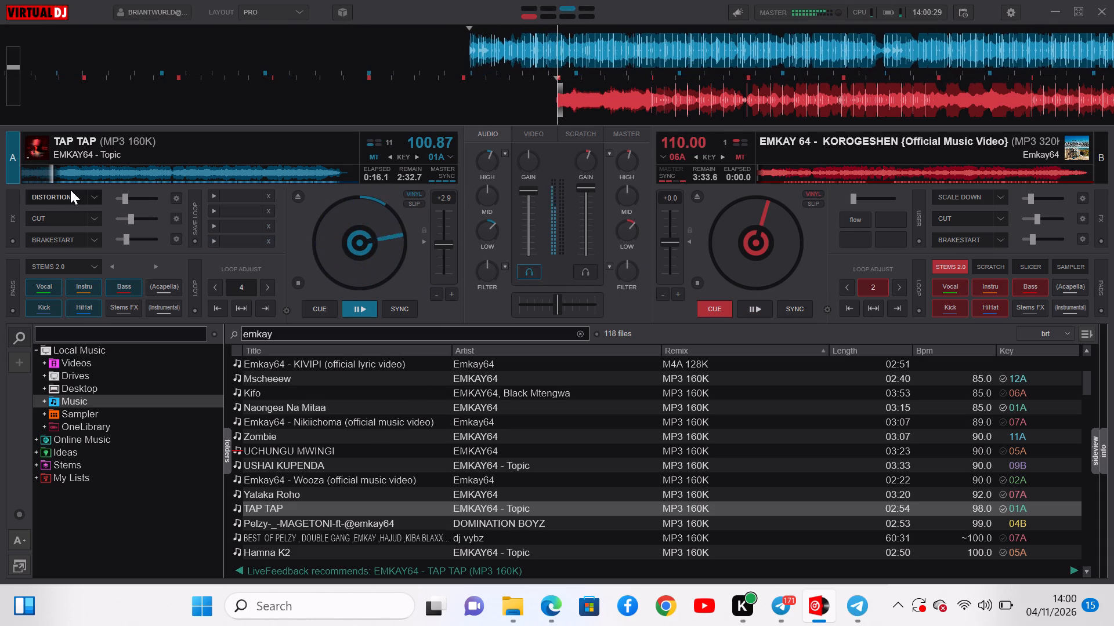
Jump "TAP TAP" on deck A back to near its beginning again.
{"action": "left_click", "coordinate": [20, 170]}
{"action": "double_click", "coordinate": [20, 170]}
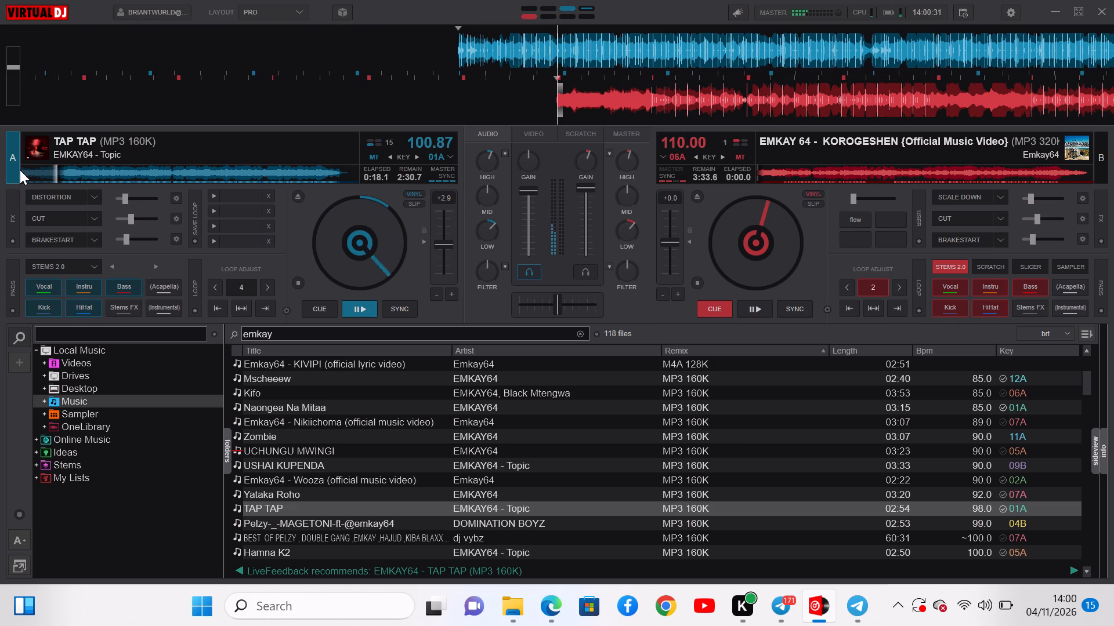
{"action": "left_click", "coordinate": [25, 170]}
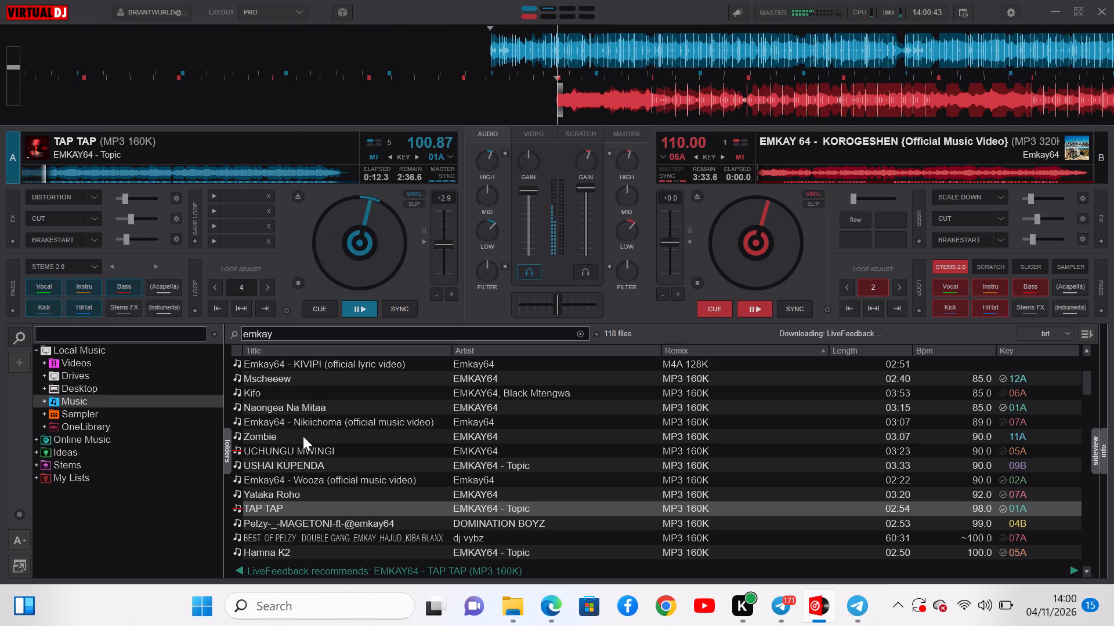
Search the library for "akili" and load the MP3 320K version of "AKILI ZA NJUGU" onto deck B.
{"action": "scroll", "coordinate": [347, 483], "scroll_direction": "down", "scroll_amount": 4}
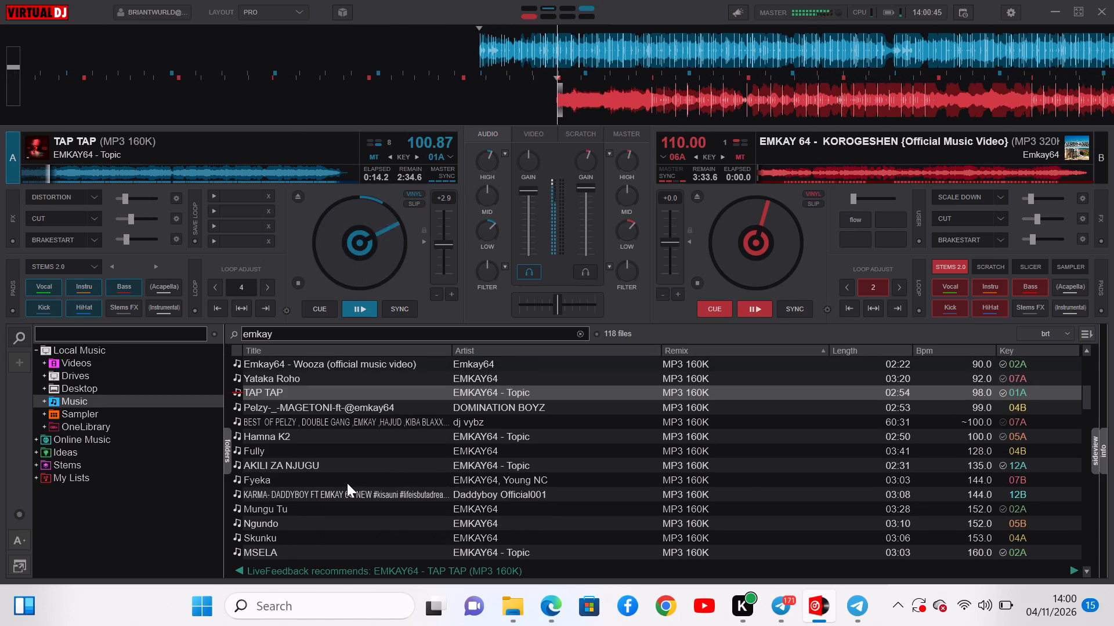
{"action": "left_click", "coordinate": [288, 339]}
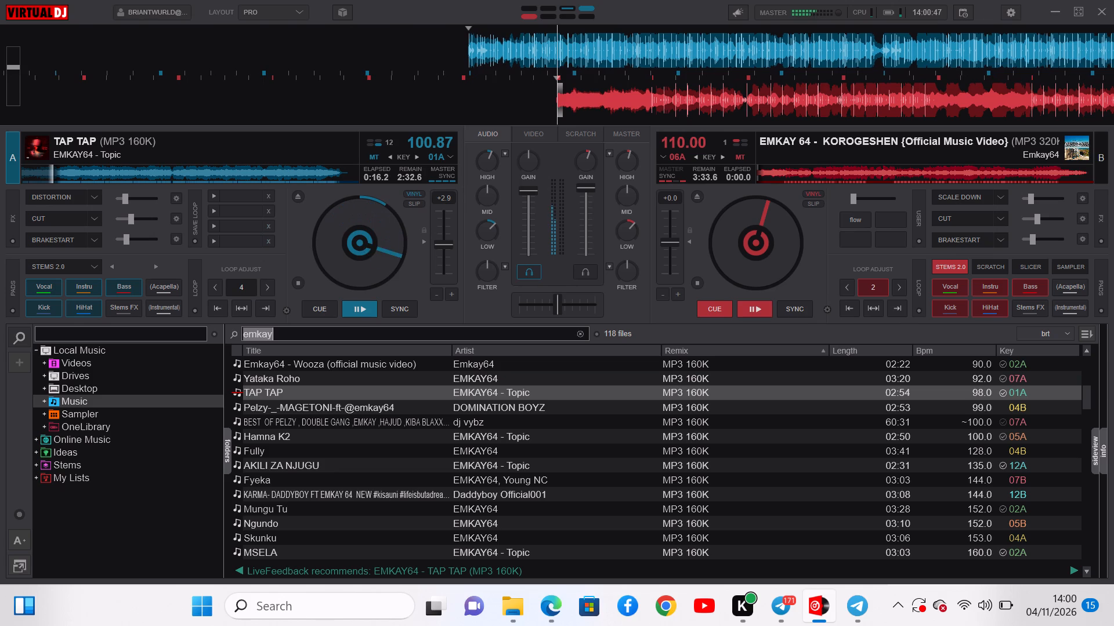
{"action": "key", "text": "BackSpace"}
{"action": "type", "text": "akili"}
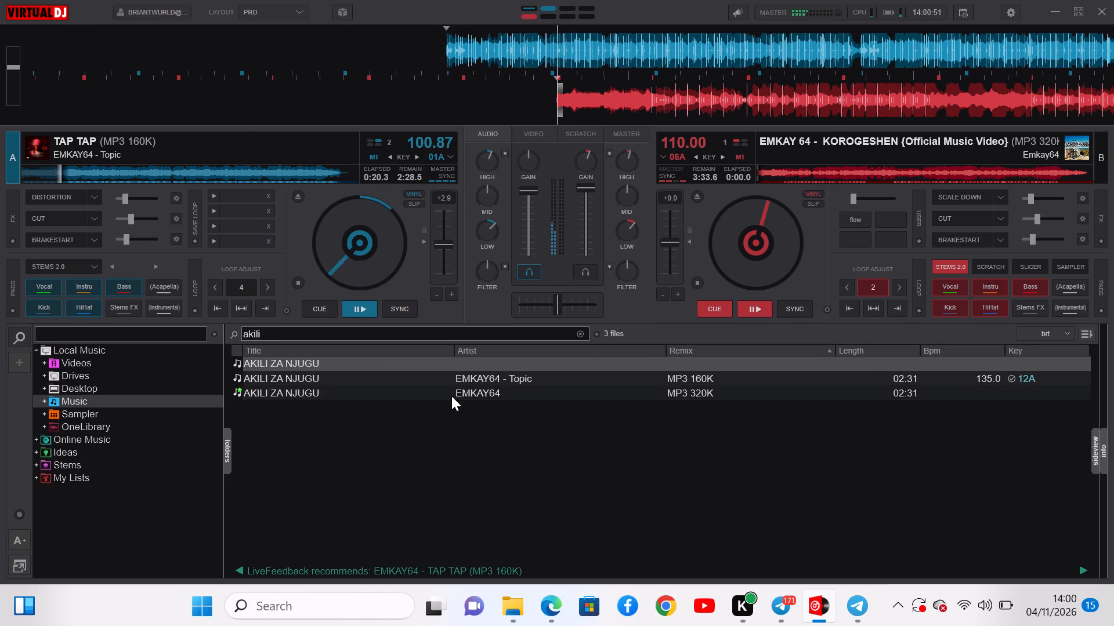
{"action": "left_click_drag", "start_coordinate": [451, 396], "coordinate": [752, 225]}
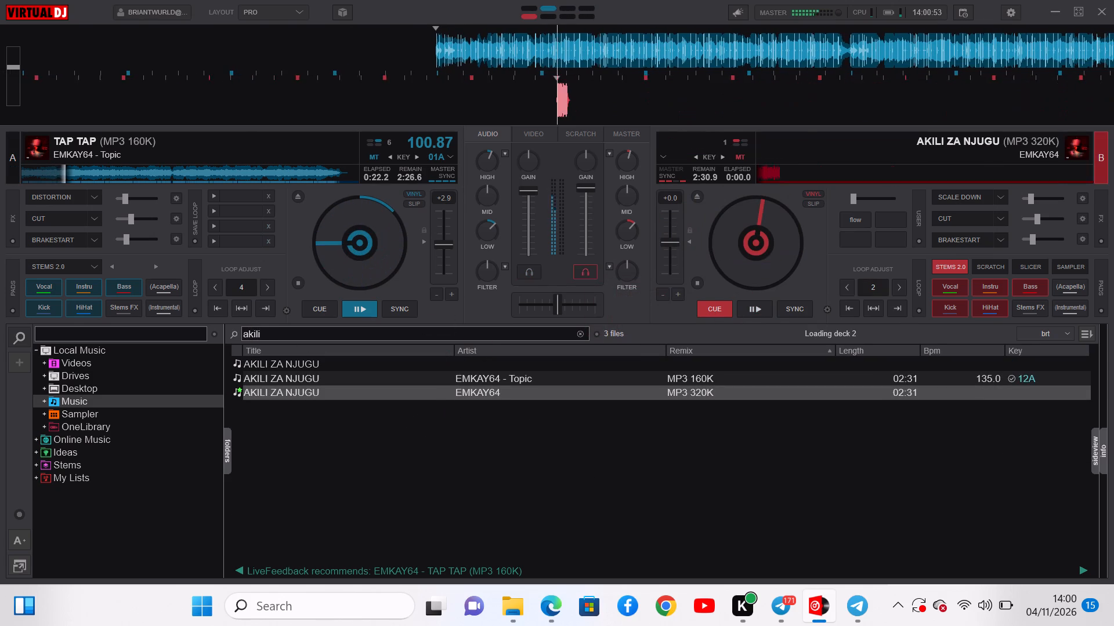
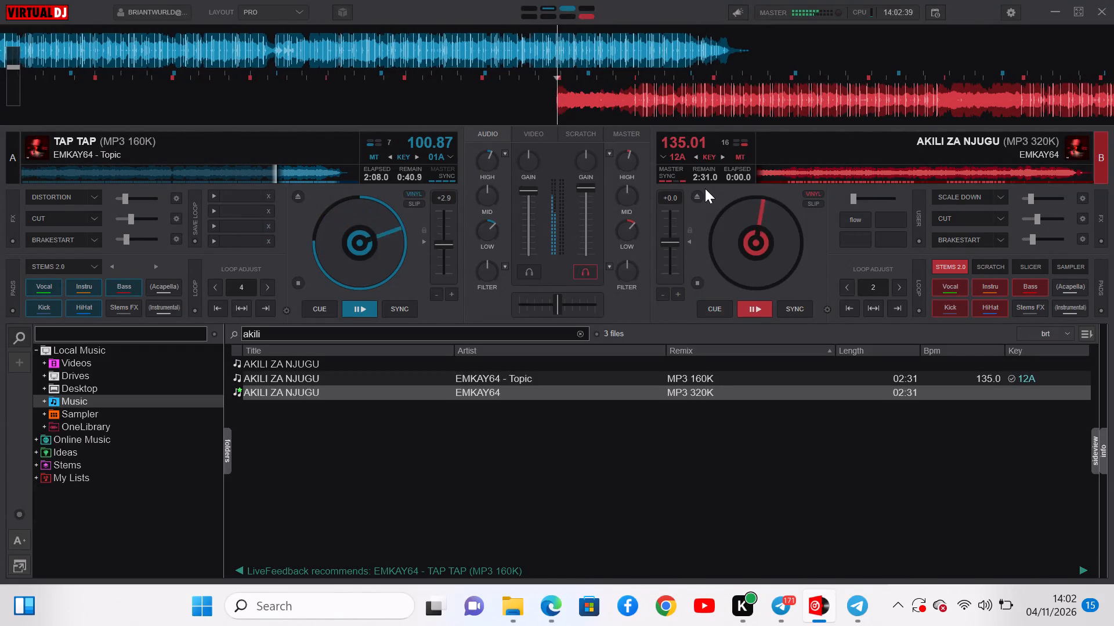
Start playback of "AKILI ZA NJUGU" on deck B while "TAP TAP" is still playing.
{"action": "key", "text": "space"}
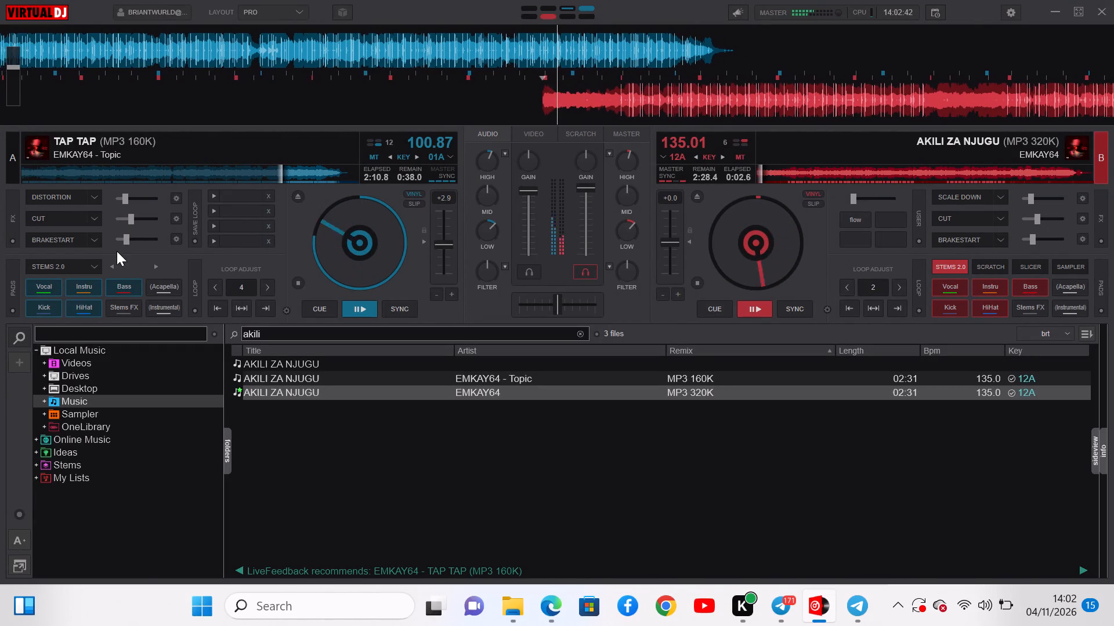
Replace Distortion with the Flanger effect on deck A and turn it on.
{"action": "left_click", "coordinate": [95, 196]}
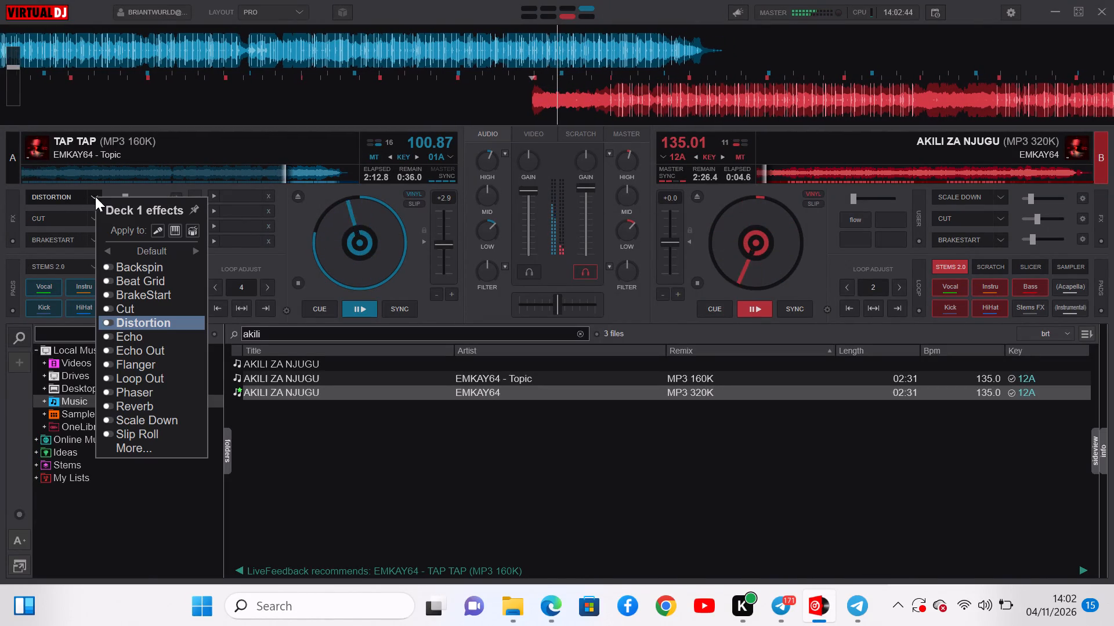
{"action": "left_click", "coordinate": [134, 361]}
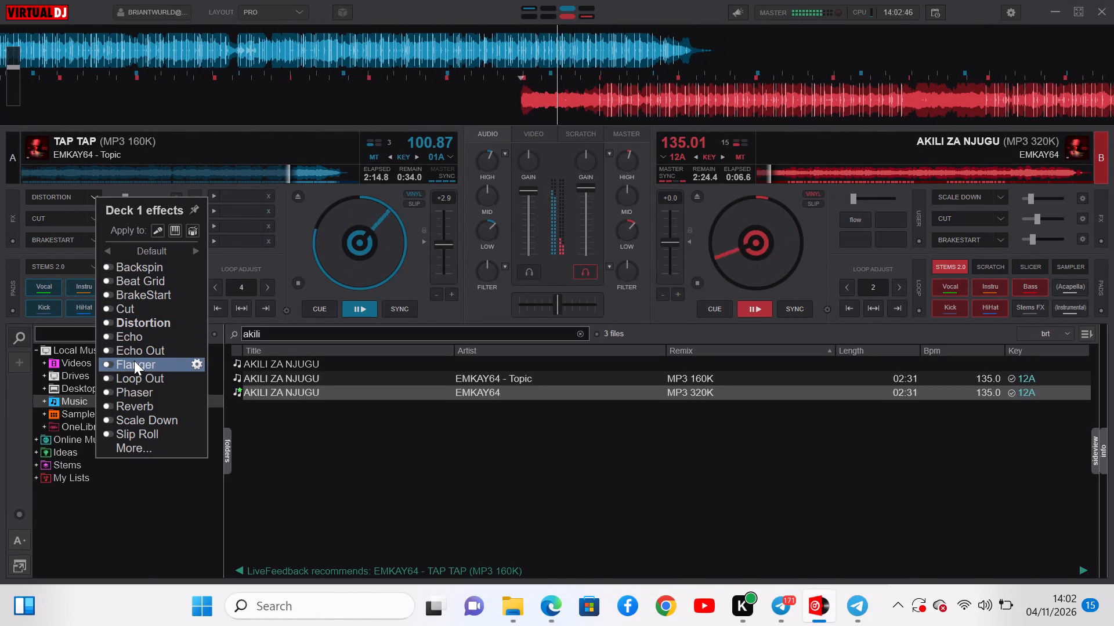
{"action": "left_click", "coordinate": [46, 197]}
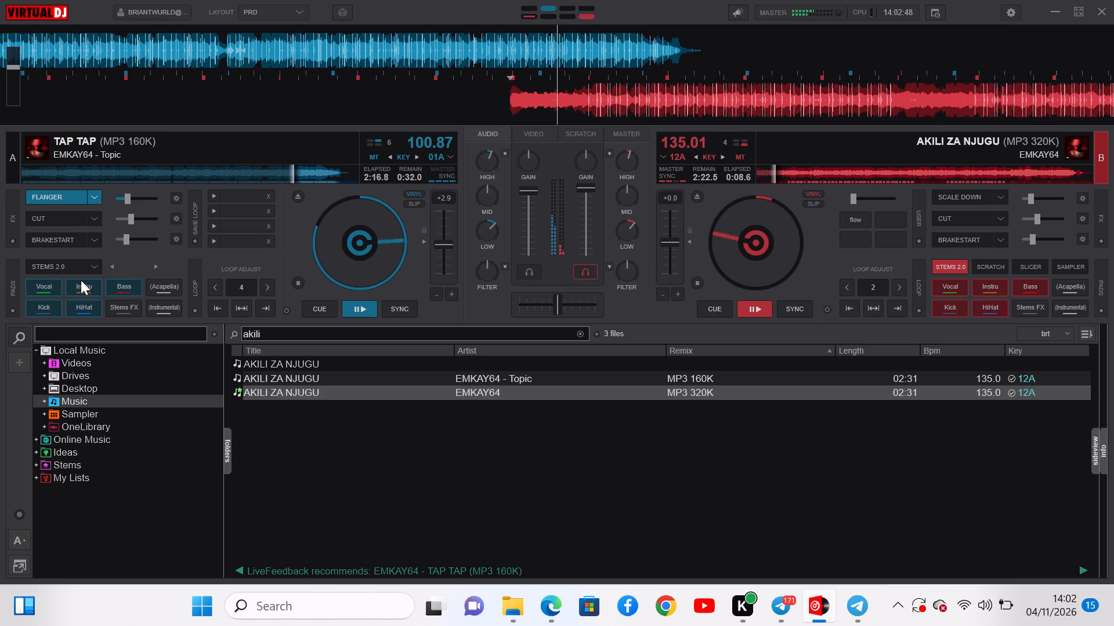
Gradually fade deck A's volume all the way down to bring "TAP TAP" out of the mix.
{"action": "left_click_drag", "start_coordinate": [530, 189], "coordinate": [529, 212]}
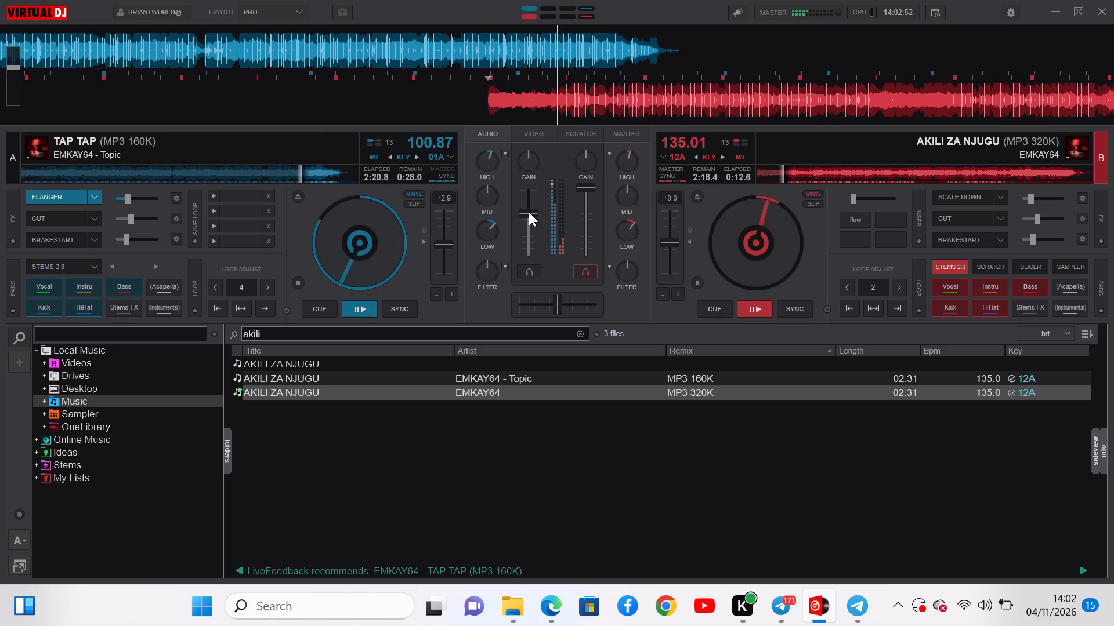
{"action": "left_click_drag", "start_coordinate": [529, 212], "coordinate": [526, 242]}
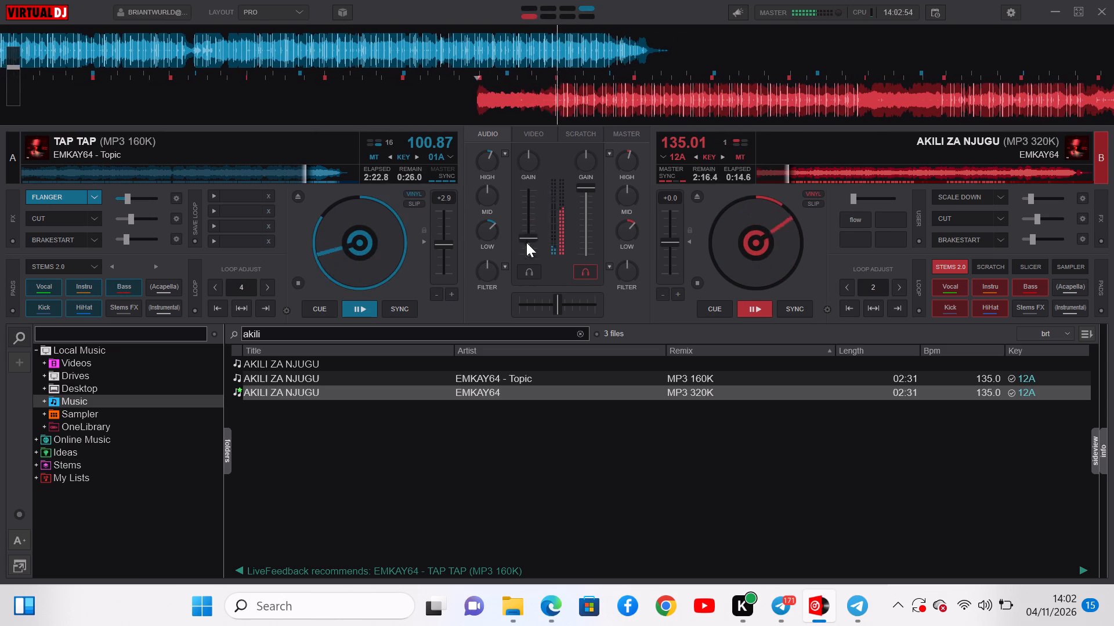
{"action": "left_click_drag", "start_coordinate": [526, 242], "coordinate": [523, 290]}
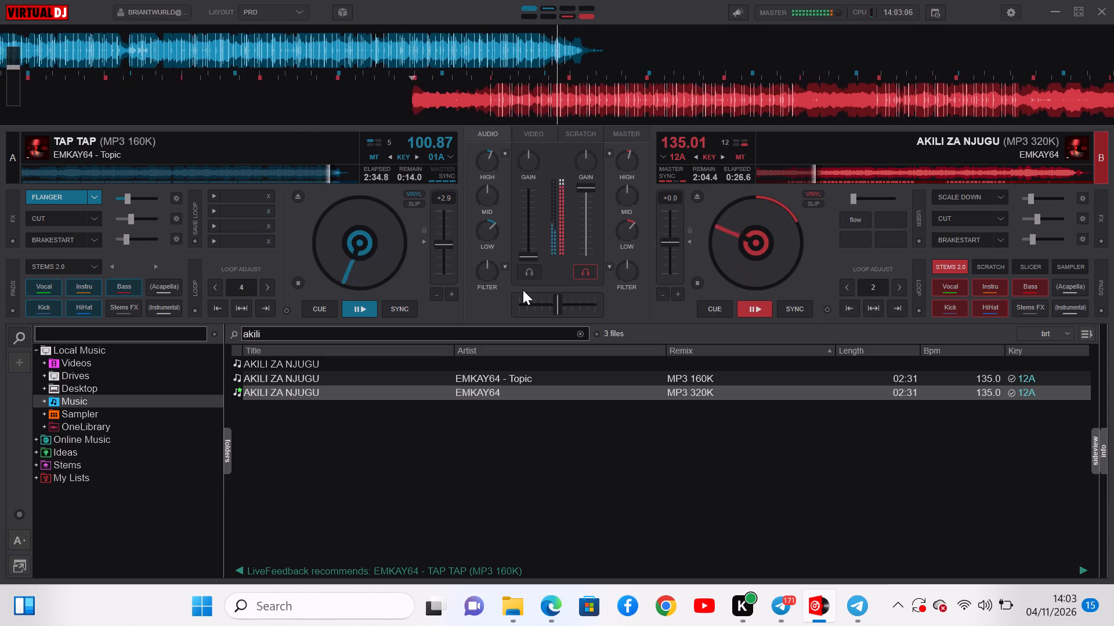
Search the library for "achana" and load the MP3 320K track "Achana nao" by EMKAY64 onto deck A.
{"action": "left_click", "coordinate": [270, 331]}
{"action": "key", "text": "BackSpace"}
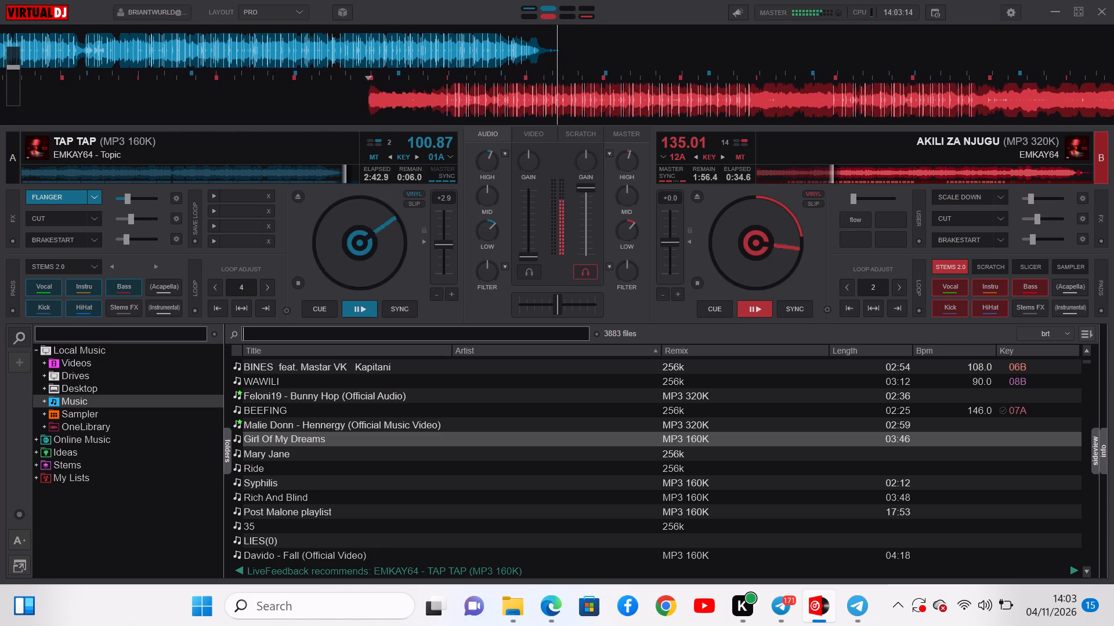
{"action": "type", "text": "achana"}
{"action": "left_click_drag", "start_coordinate": [320, 382], "coordinate": [327, 325]}
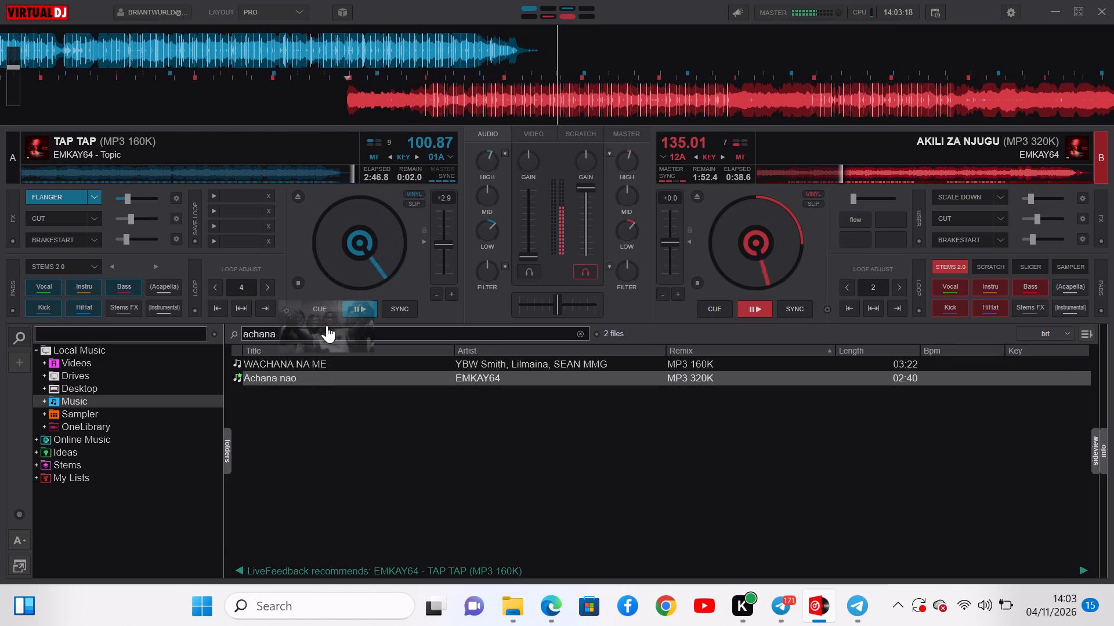
{"action": "left_click_drag", "start_coordinate": [327, 325], "coordinate": [337, 186]}
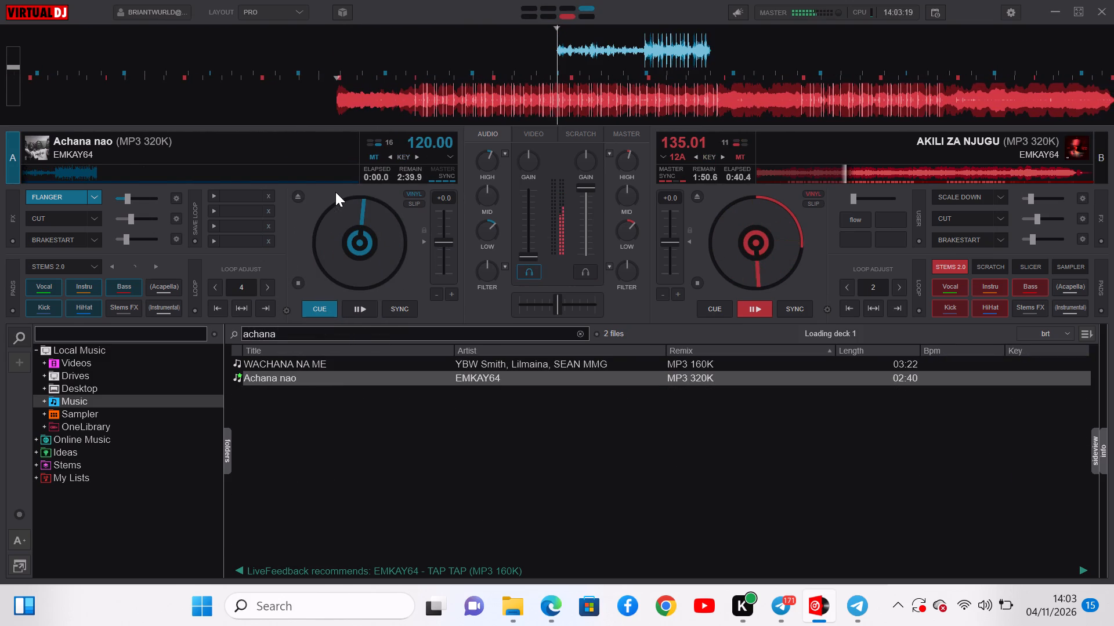
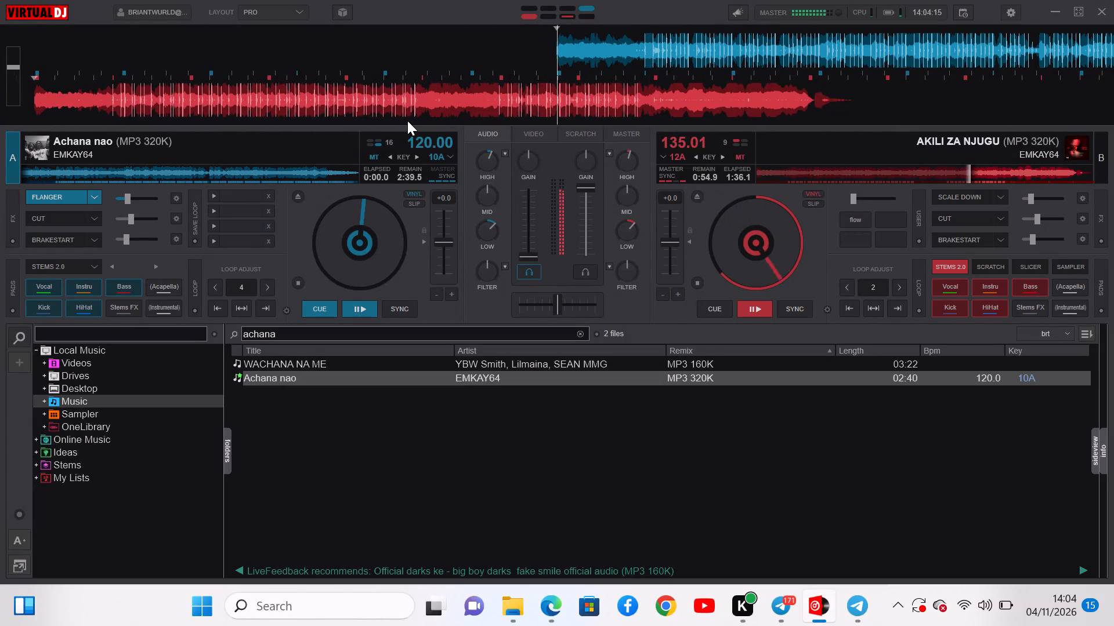
Start playback of "Achana nao" on deck A while "AKILI ZA NJUGU" keeps playing on deck B.
{"action": "type", "text": "c"}
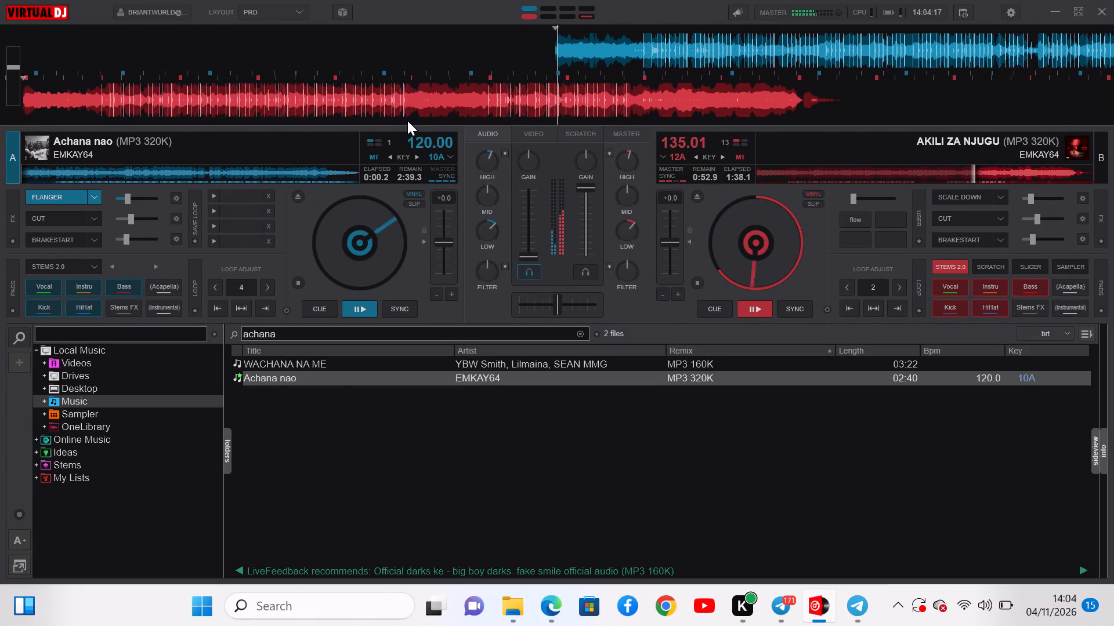
{"action": "key", "text": "space"}
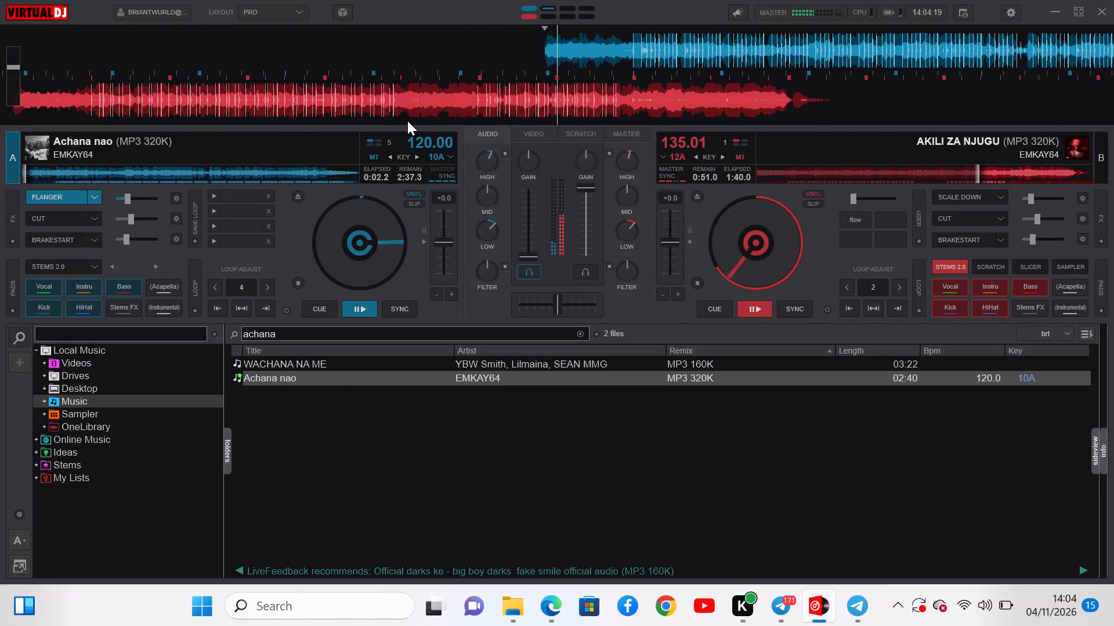
Turn off the Flanger effect on deck A.
{"action": "left_click", "coordinate": [56, 205]}
{"action": "left_click", "coordinate": [57, 197]}
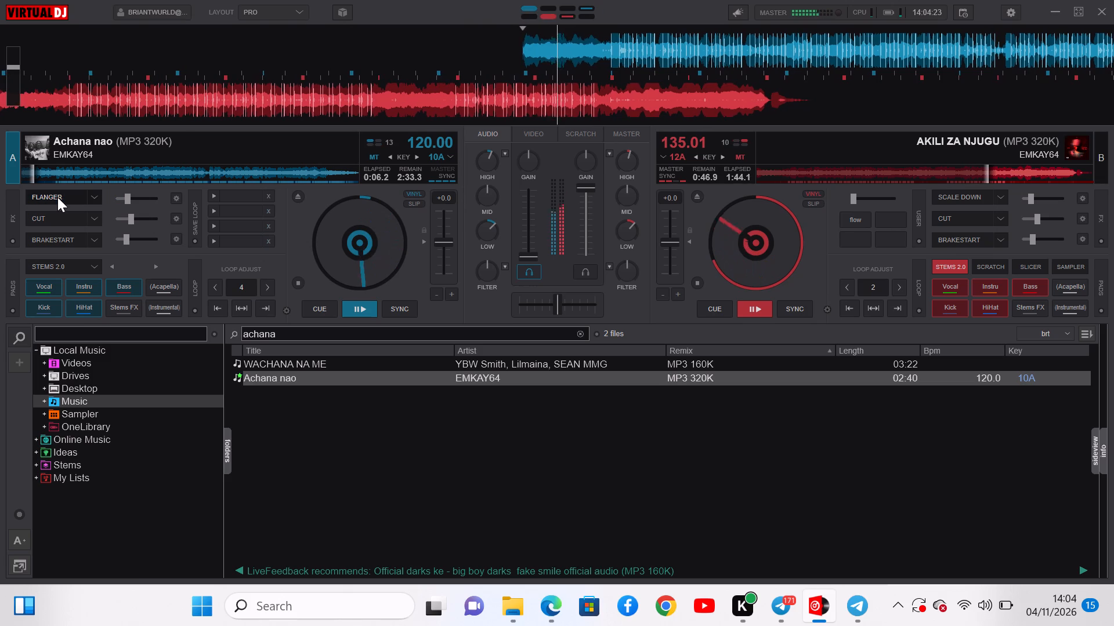
Raise deck A's volume from zero to match deck B's level, bringing "Achana nao" into the mix.
{"action": "left_click_drag", "start_coordinate": [529, 256], "coordinate": [526, 237]}
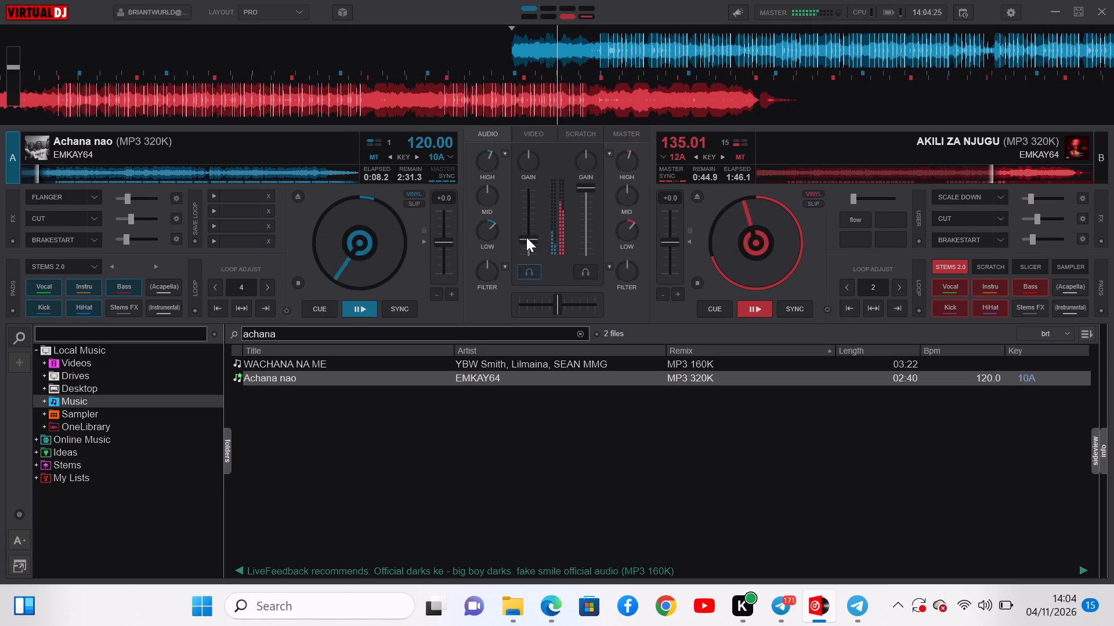
{"action": "left_click_drag", "start_coordinate": [526, 237], "coordinate": [524, 151]}
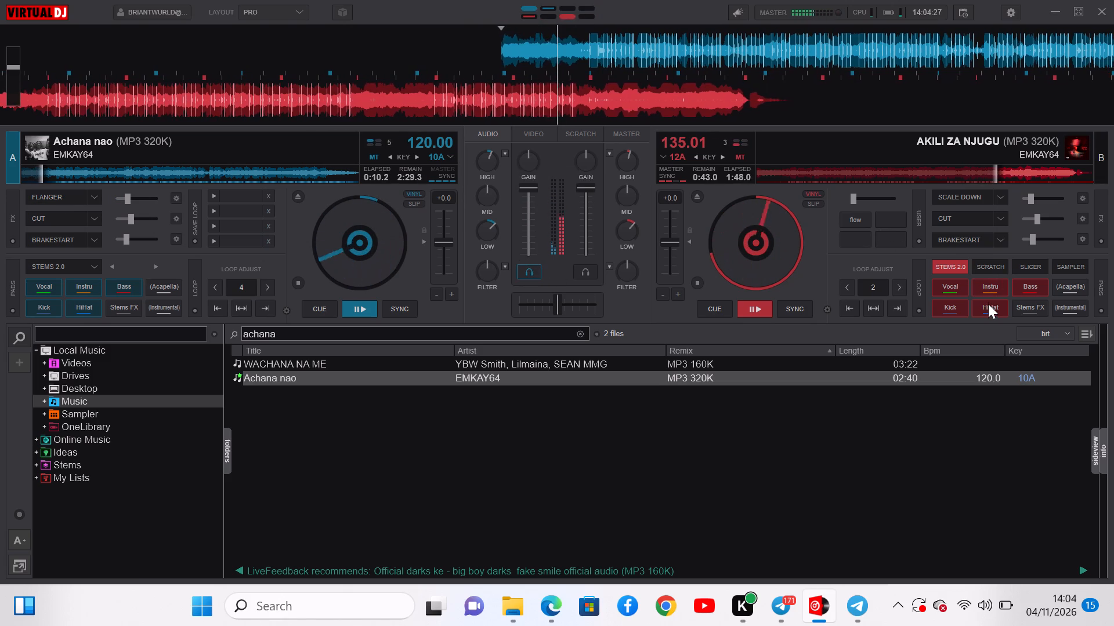
Mute deck B's stems one by one in the order HiHat, Kick, Bass, Instru and Vocal to take "AKILI ZA NJUGU" out.
{"action": "left_click", "coordinate": [988, 305]}
{"action": "left_click", "coordinate": [951, 305]}
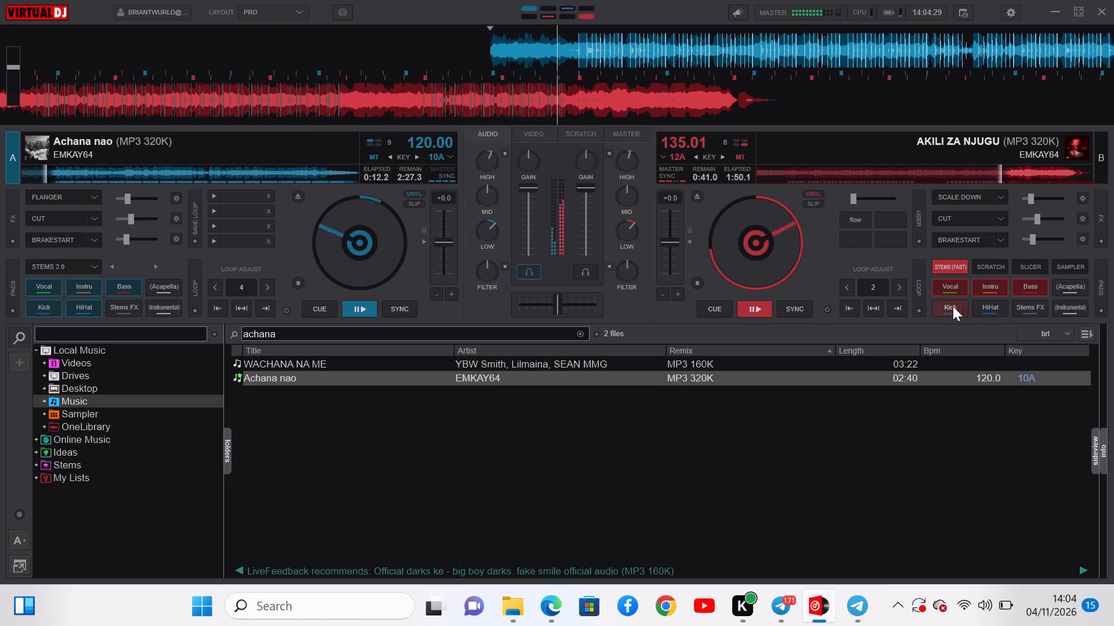
{"action": "left_click", "coordinate": [1026, 286]}
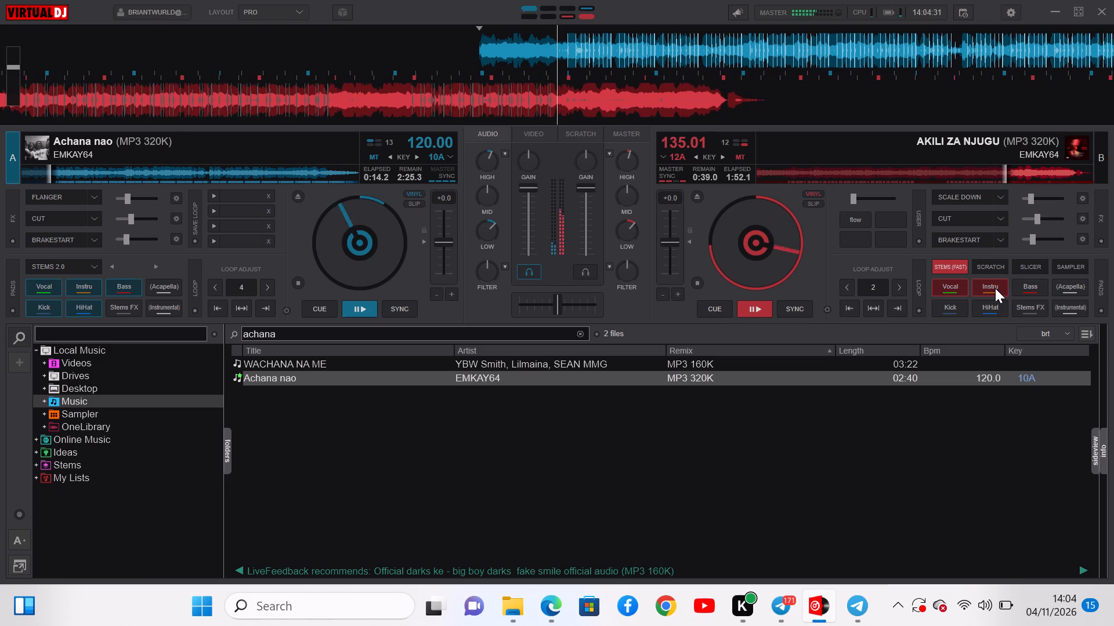
{"action": "left_click", "coordinate": [995, 288]}
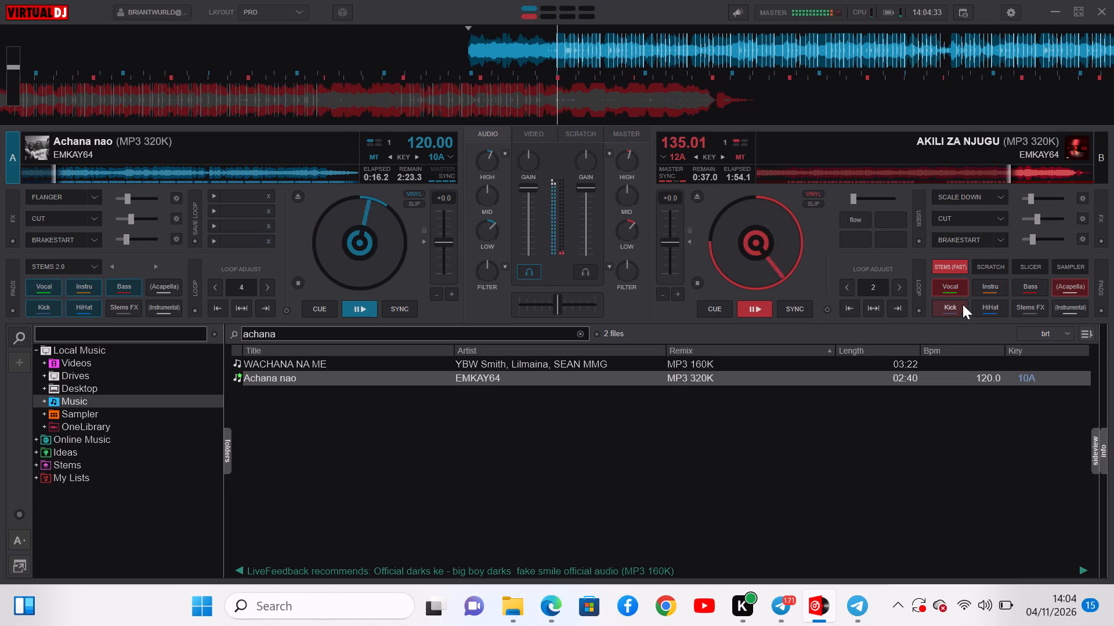
{"action": "left_click", "coordinate": [958, 291]}
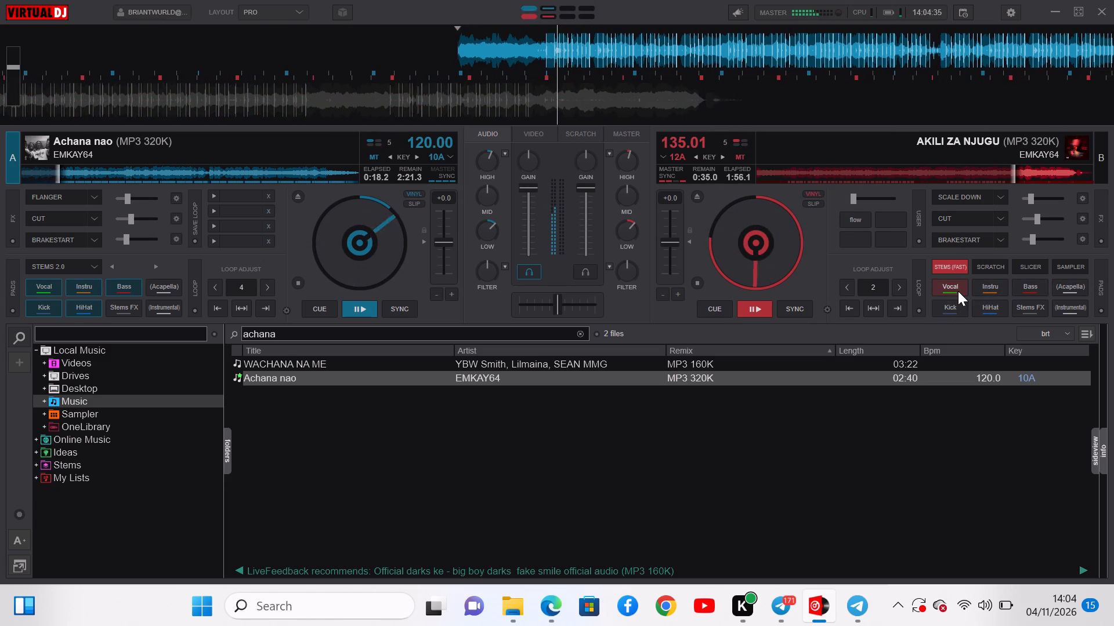
Raise deck A's pitch by 3.66% to bring "Achana nao" to 124.39 BPM.
{"action": "triple_click", "coordinate": [451, 241]}
{"action": "left_click", "coordinate": [451, 241]}
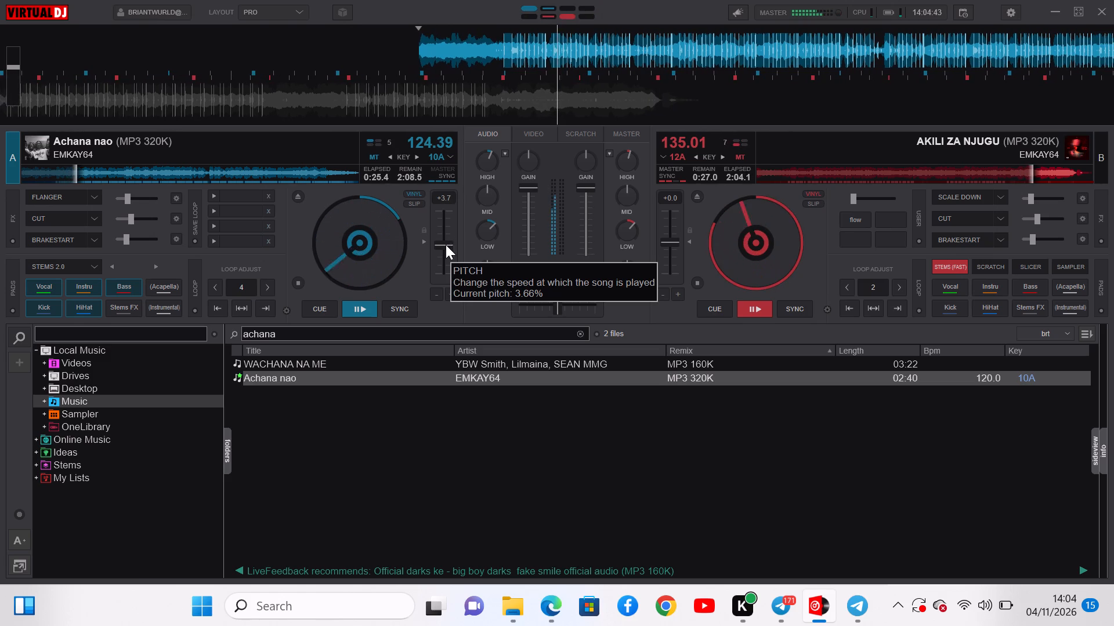
Clear the "achana" search from the library.
{"action": "left_click", "coordinate": [290, 332]}
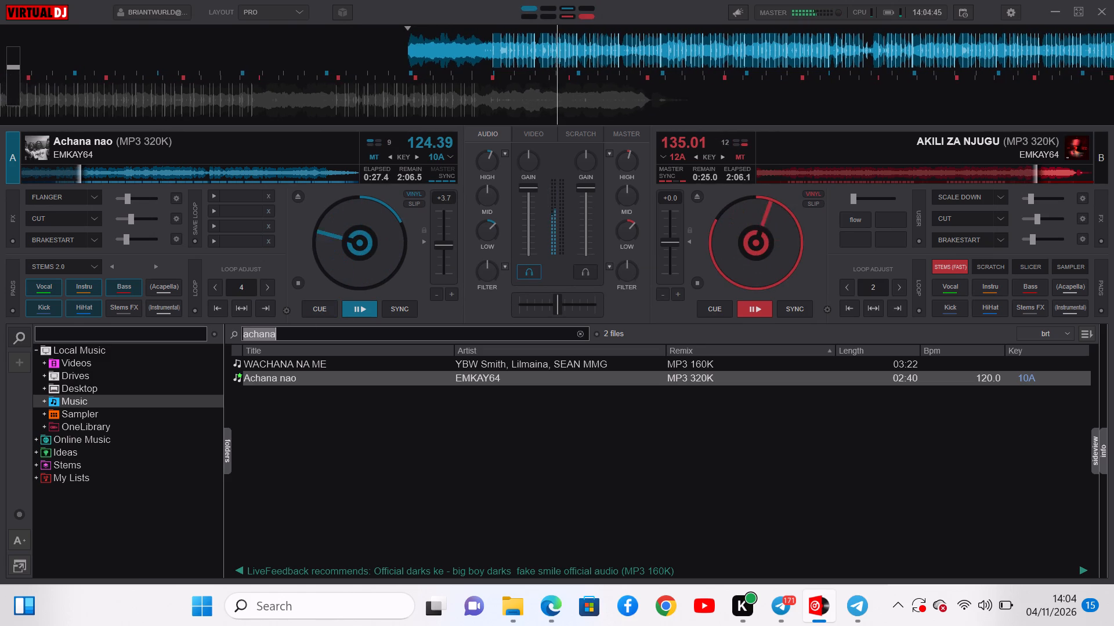
{"action": "key", "text": "BackSpace"}
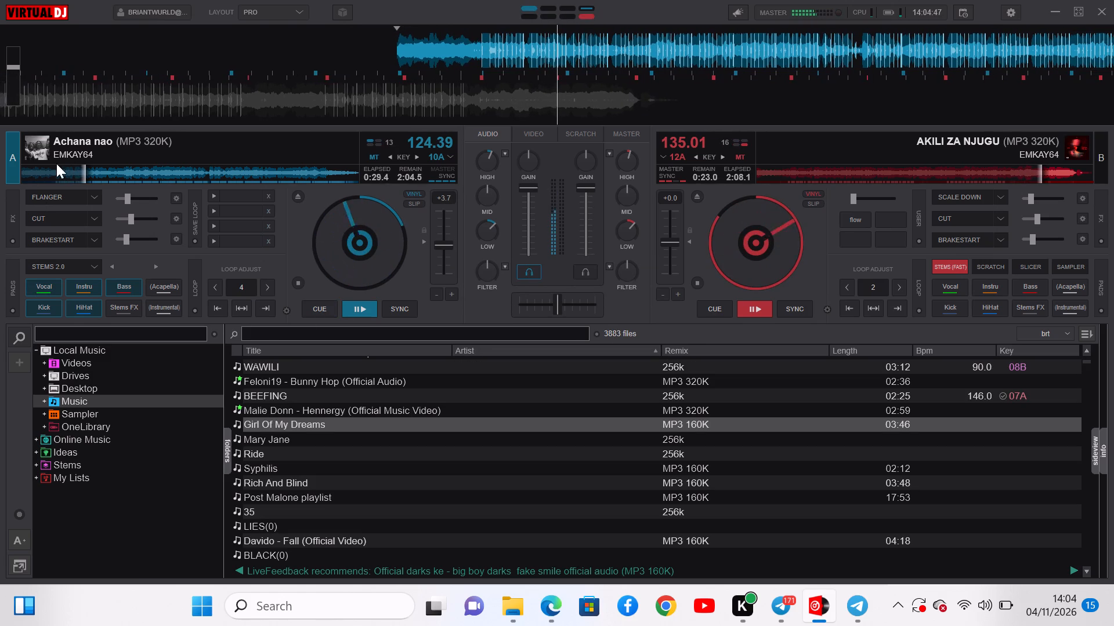
Jump "Achana nao" on deck A back to about 0:15.
{"action": "left_click", "coordinate": [52, 169]}
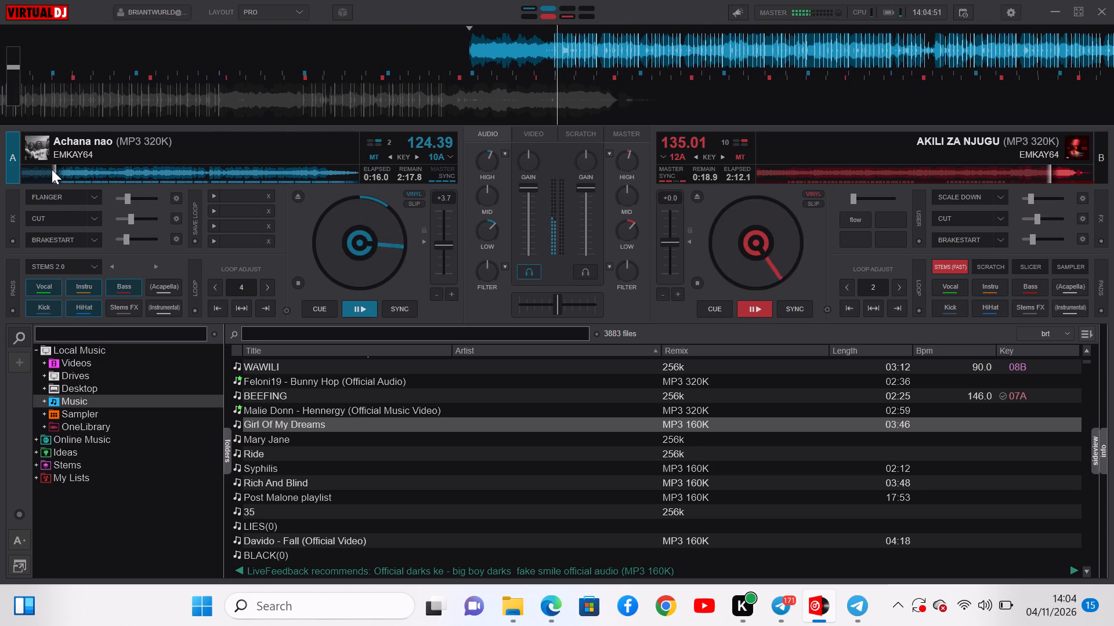
Search the library for "huku" and load "Huku usije" by EMKAY64 onto deck B.
{"action": "left_click", "coordinate": [260, 336]}
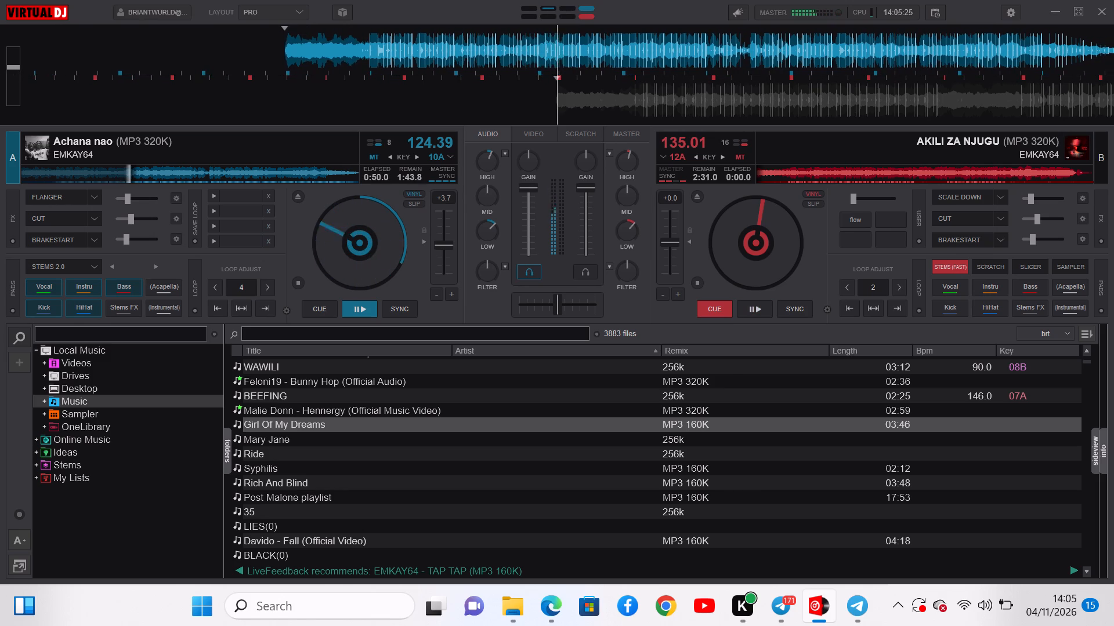
{"action": "type", "text": "huku"}
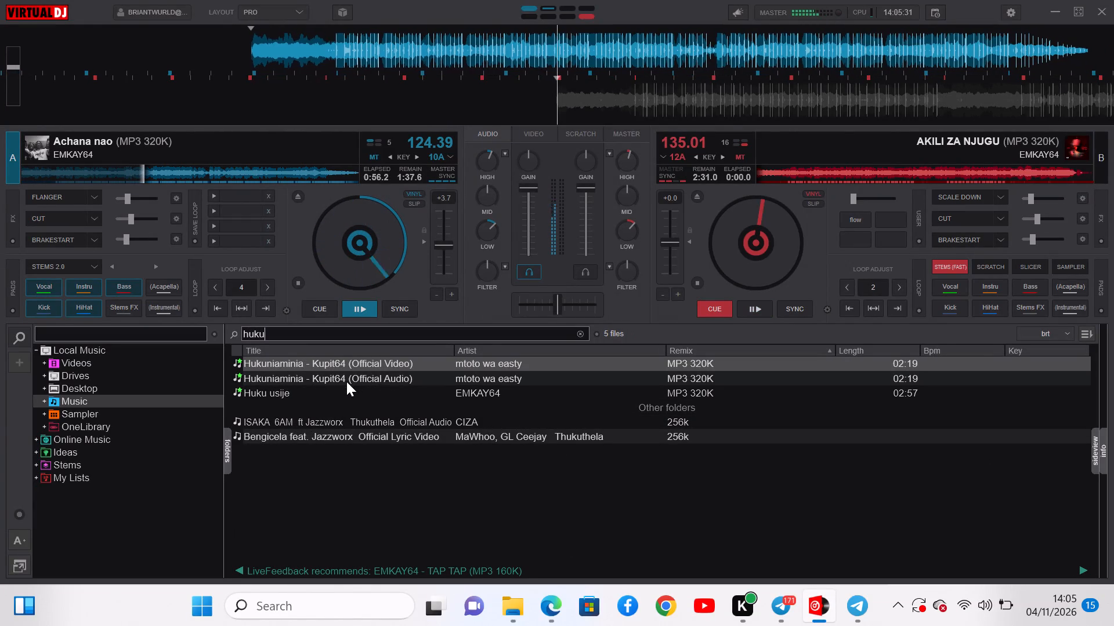
{"action": "double_click", "coordinate": [324, 388]}
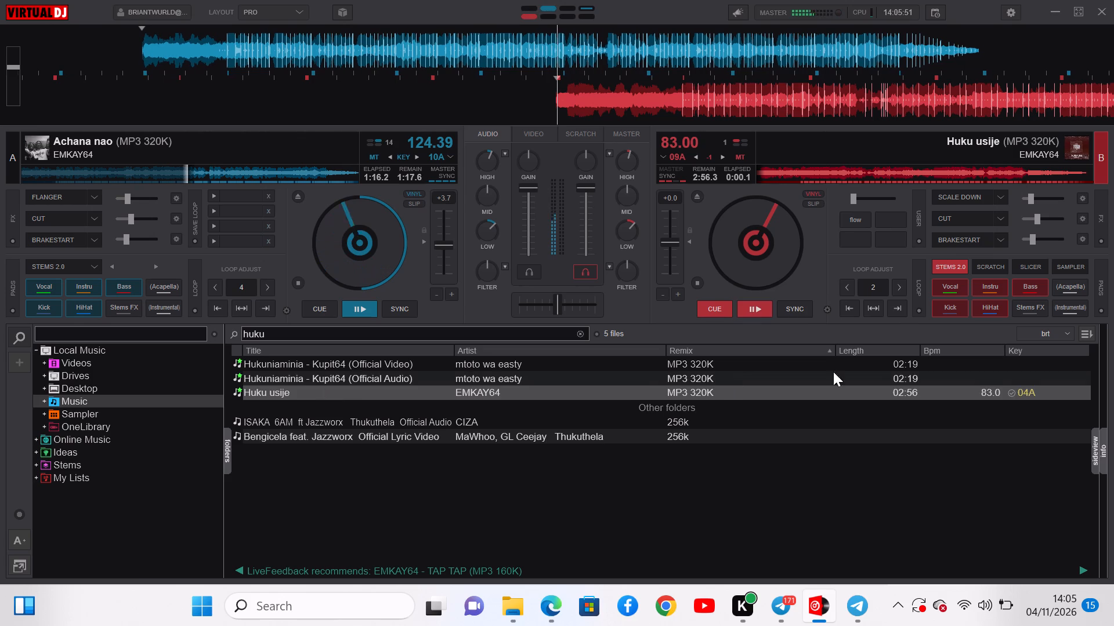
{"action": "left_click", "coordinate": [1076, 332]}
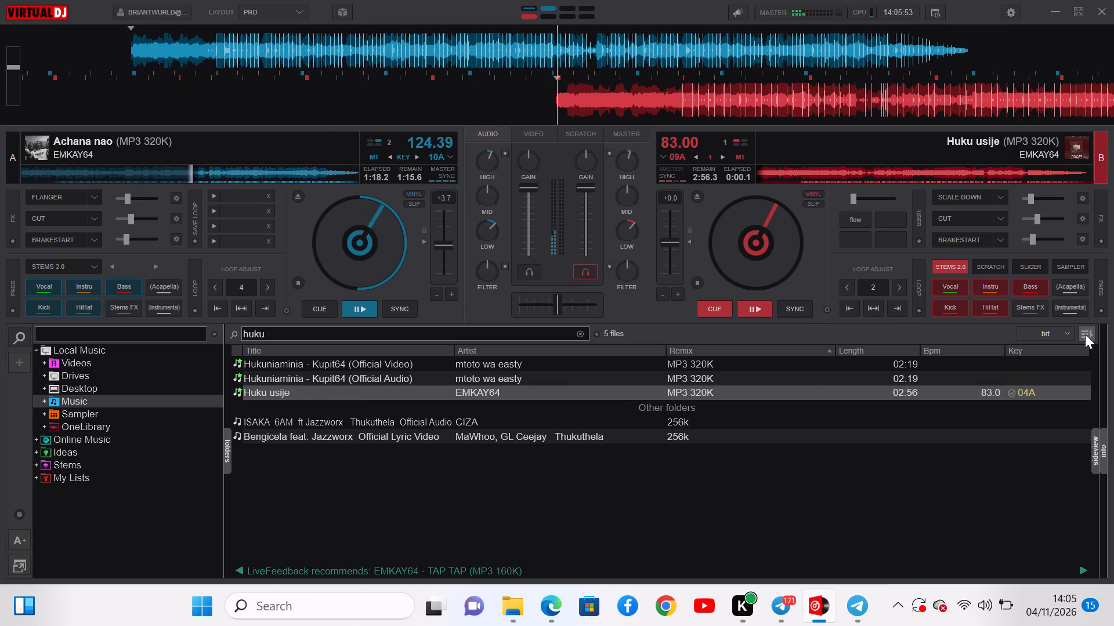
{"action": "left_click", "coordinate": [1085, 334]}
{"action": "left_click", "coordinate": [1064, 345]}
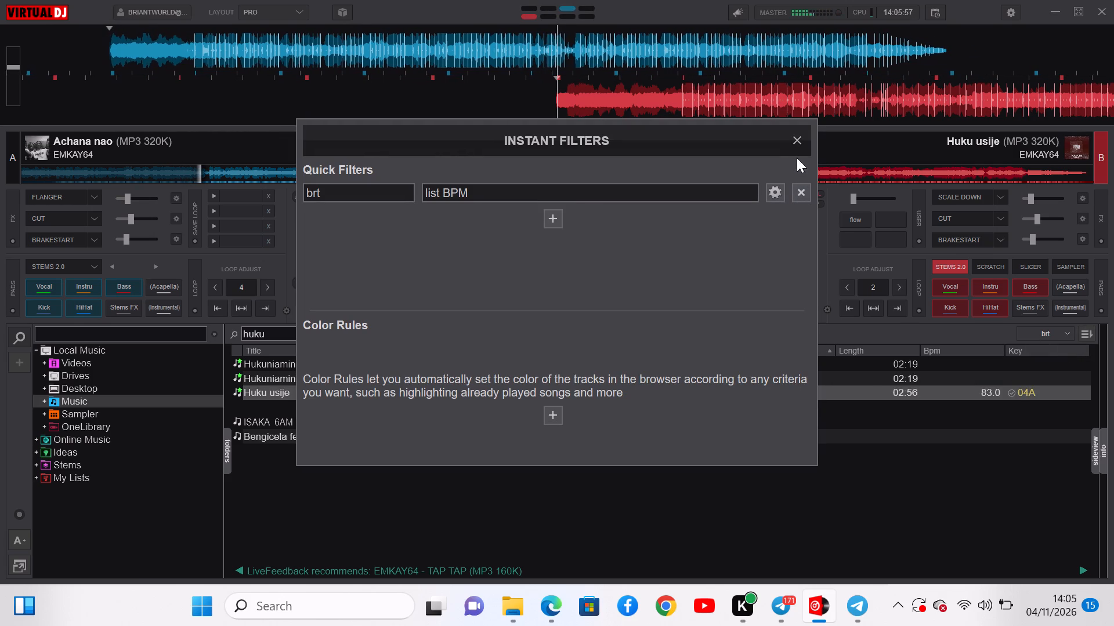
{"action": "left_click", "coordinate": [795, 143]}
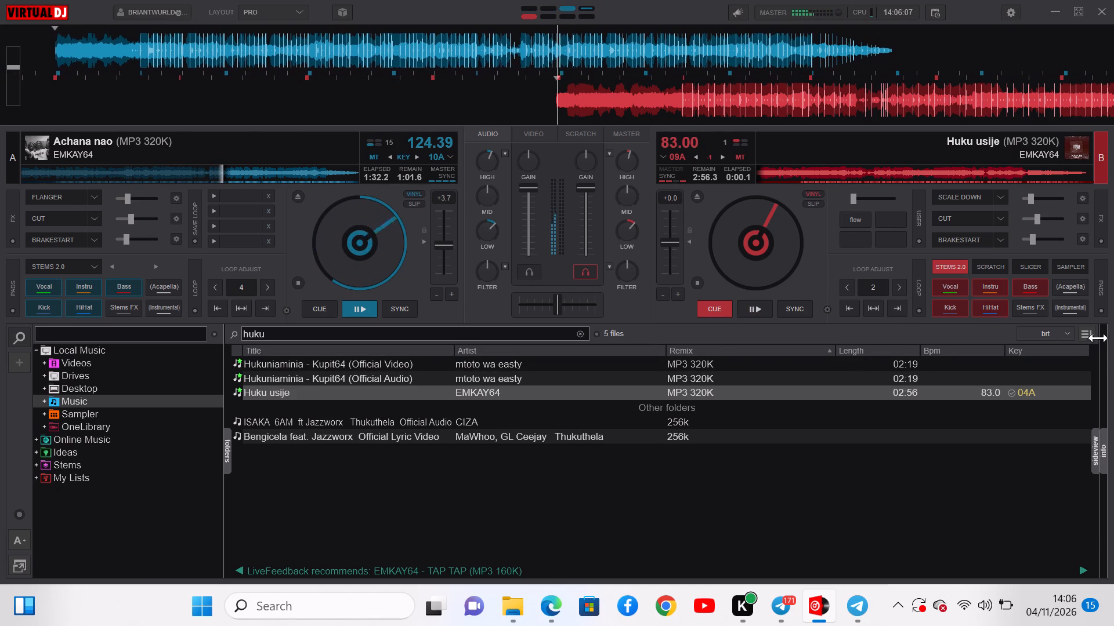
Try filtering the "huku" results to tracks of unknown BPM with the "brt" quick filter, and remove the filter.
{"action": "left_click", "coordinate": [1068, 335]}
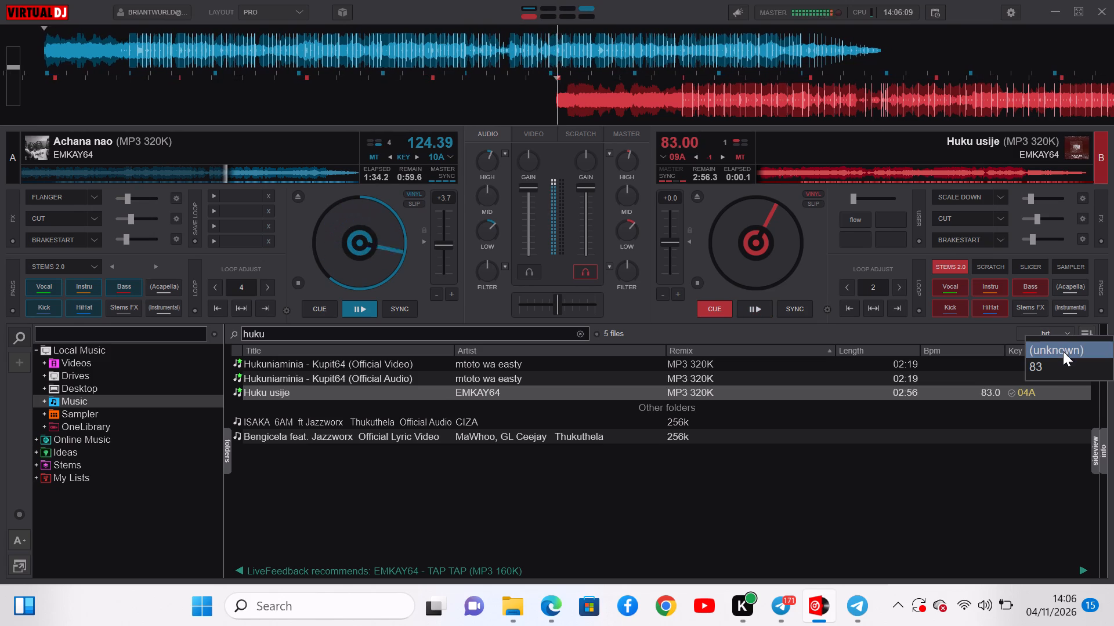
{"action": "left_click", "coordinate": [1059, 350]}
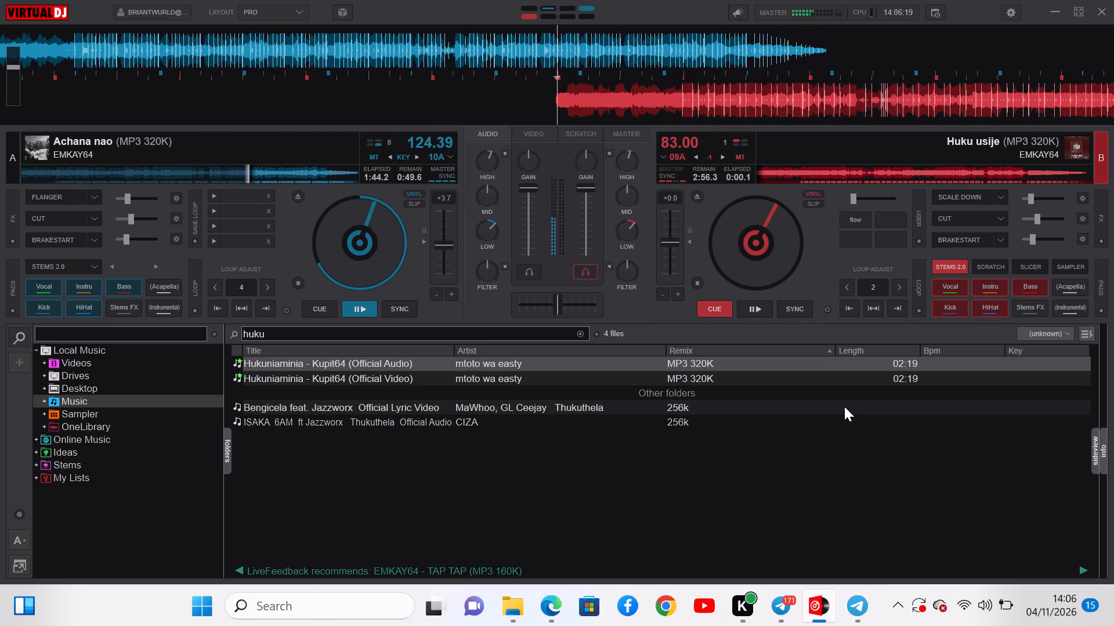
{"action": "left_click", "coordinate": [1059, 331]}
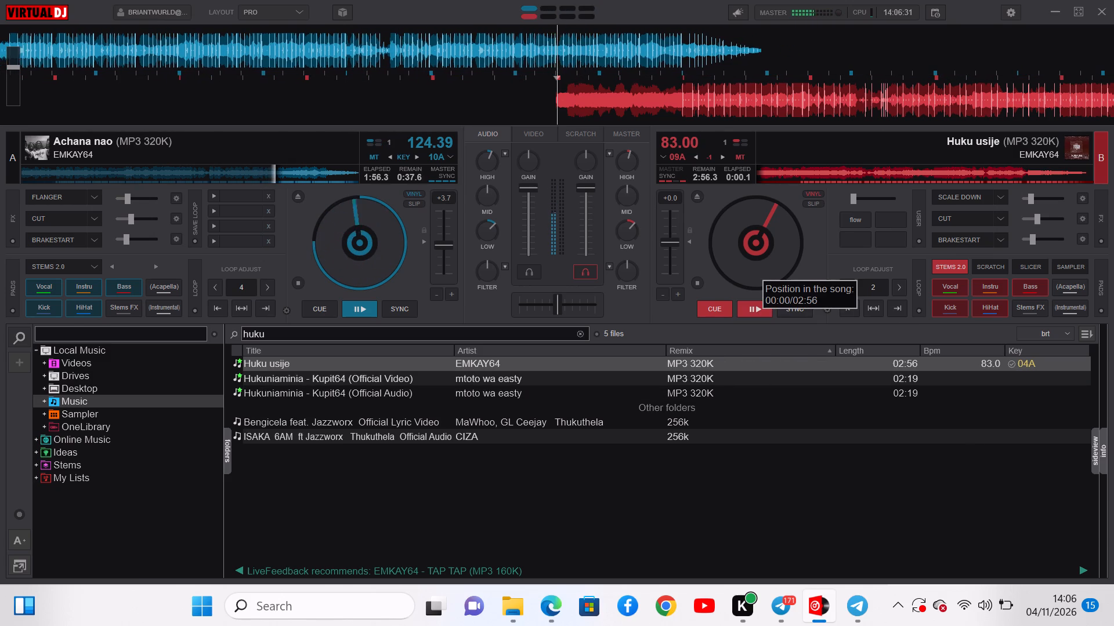
Start playback of "Huku usije" on deck B while "Achana nao" is still playing.
{"action": "type", "text": "c"}
{"action": "key", "text": "space"}
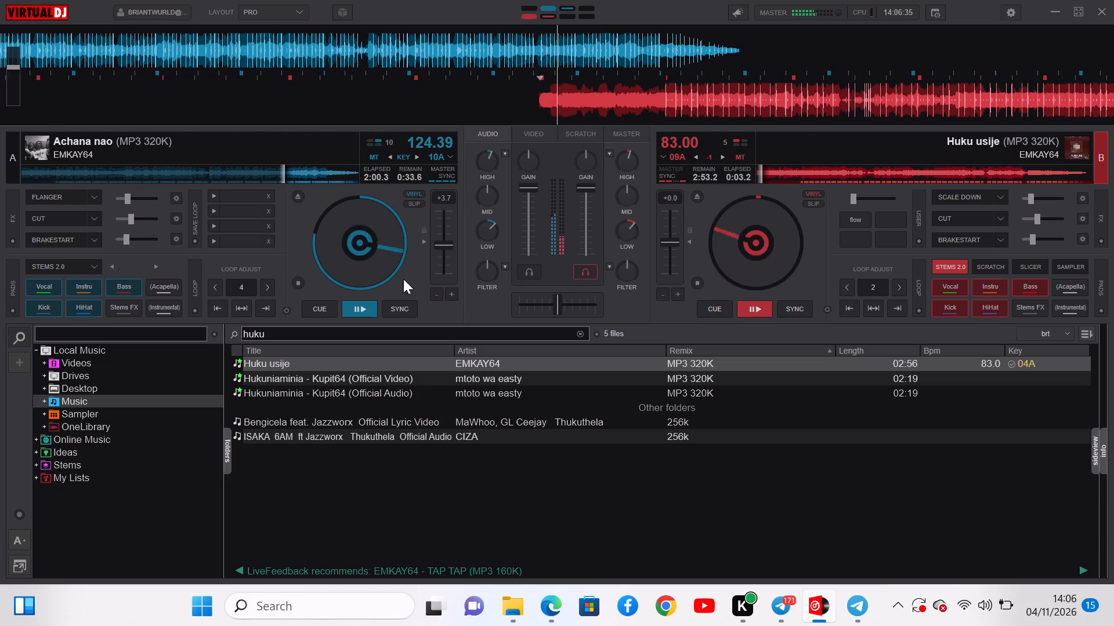
Trigger the Brakestart effect on deck A to brake "Achana nao" to a stop.
{"action": "left_click", "coordinate": [66, 241]}
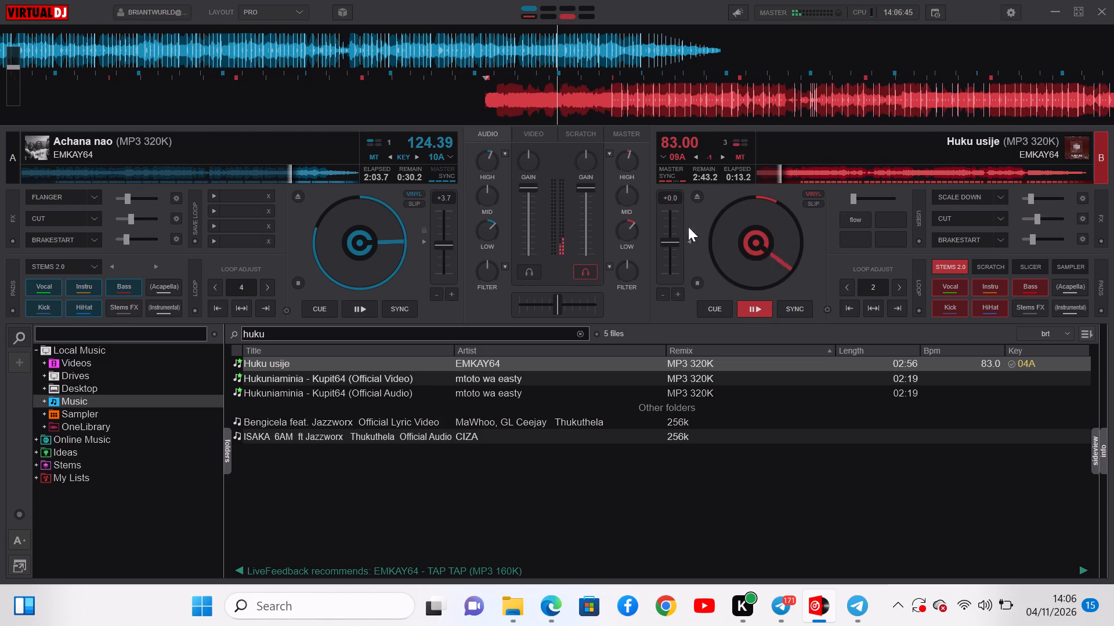
Raise deck B's key by one semitone to 04A for "Huku usije".
{"action": "left_click", "coordinate": [721, 158]}
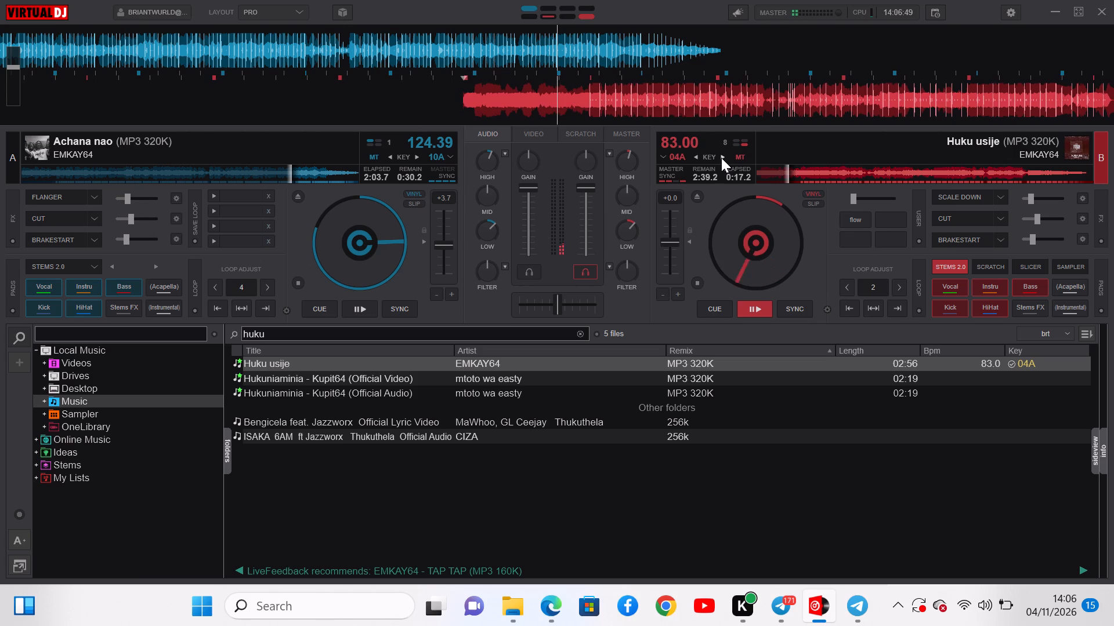
Clear the "huku" search from the library.
{"action": "left_click", "coordinate": [278, 332]}
{"action": "key", "text": "BackSpace"}
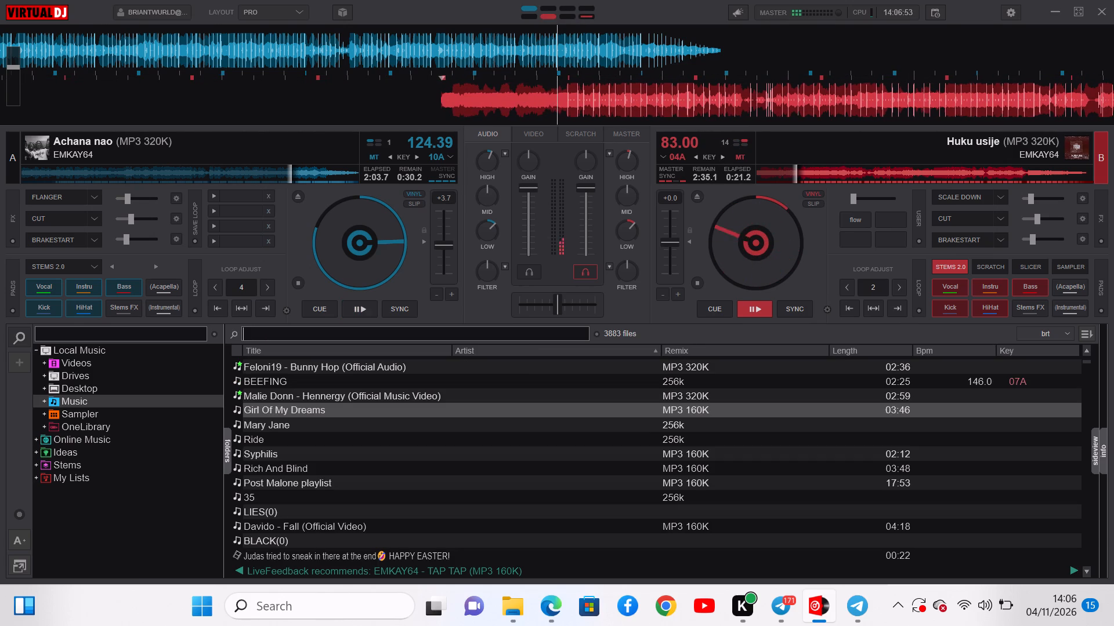
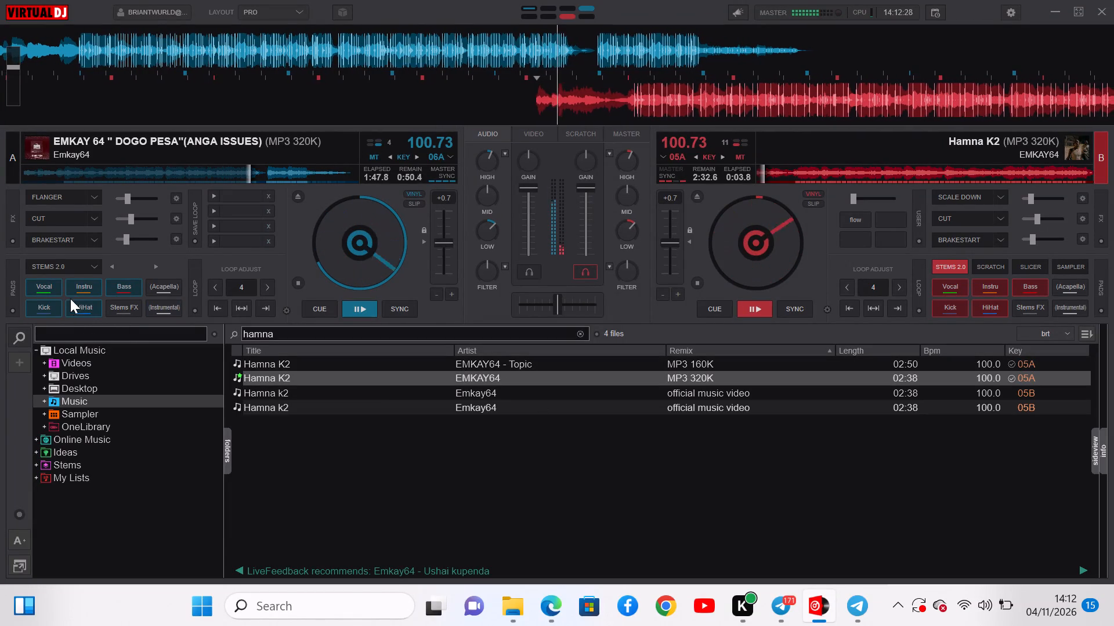
Trigger the Brakestart effect on deck A to brake "Dogo Pesa" to a stop while "Hamna K2" plays on deck B.
{"action": "left_click", "coordinate": [45, 239]}
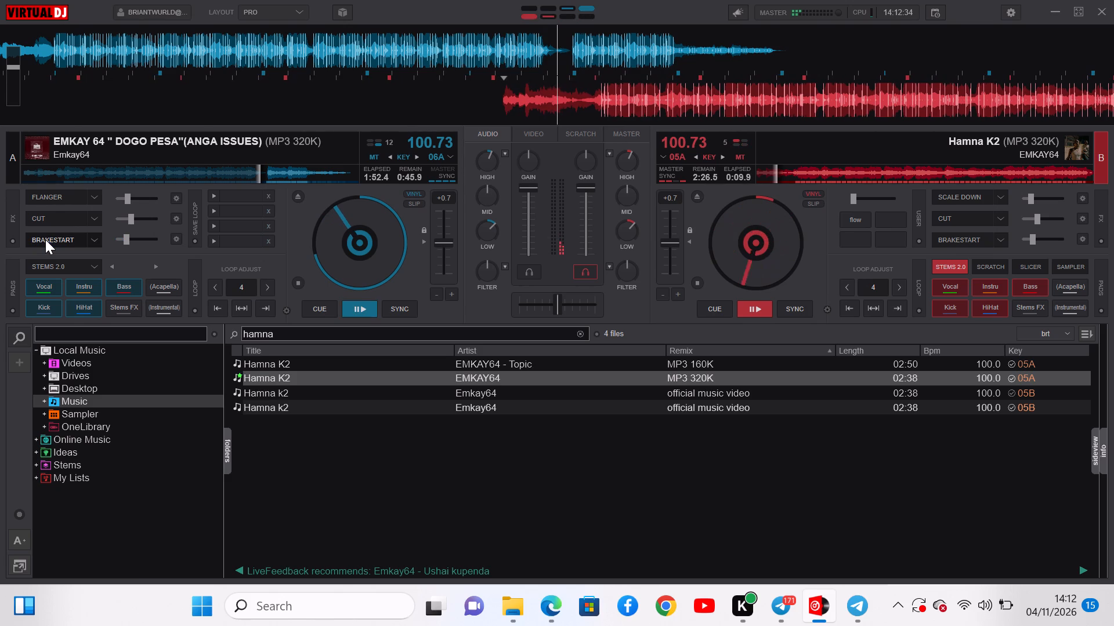
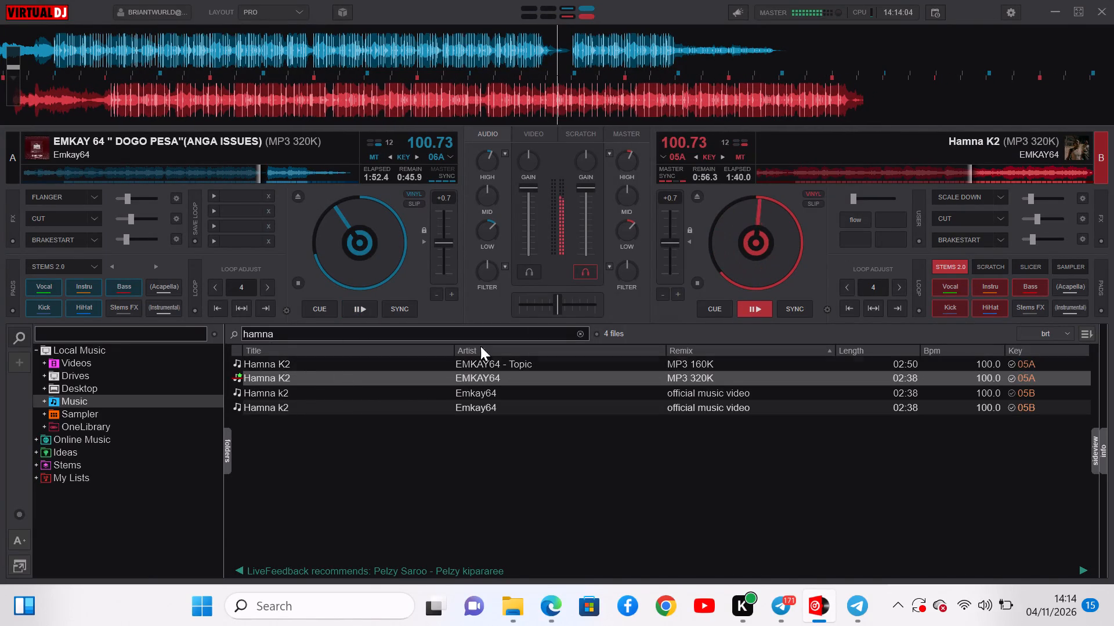
Jump "Hamna K2" on deck B back to about 0:20 into the track.
{"action": "left_click", "coordinate": [797, 176]}
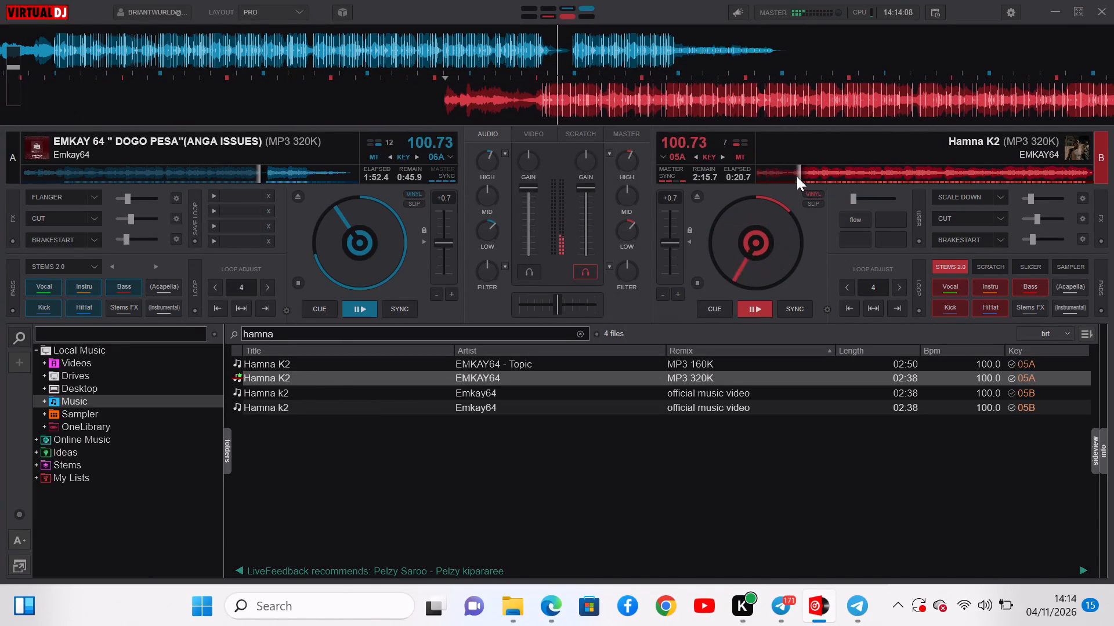
Find the MP3 160K track "MSELA" with a search for "emkay" and start it playing on deck A.
{"action": "left_click", "coordinate": [280, 336]}
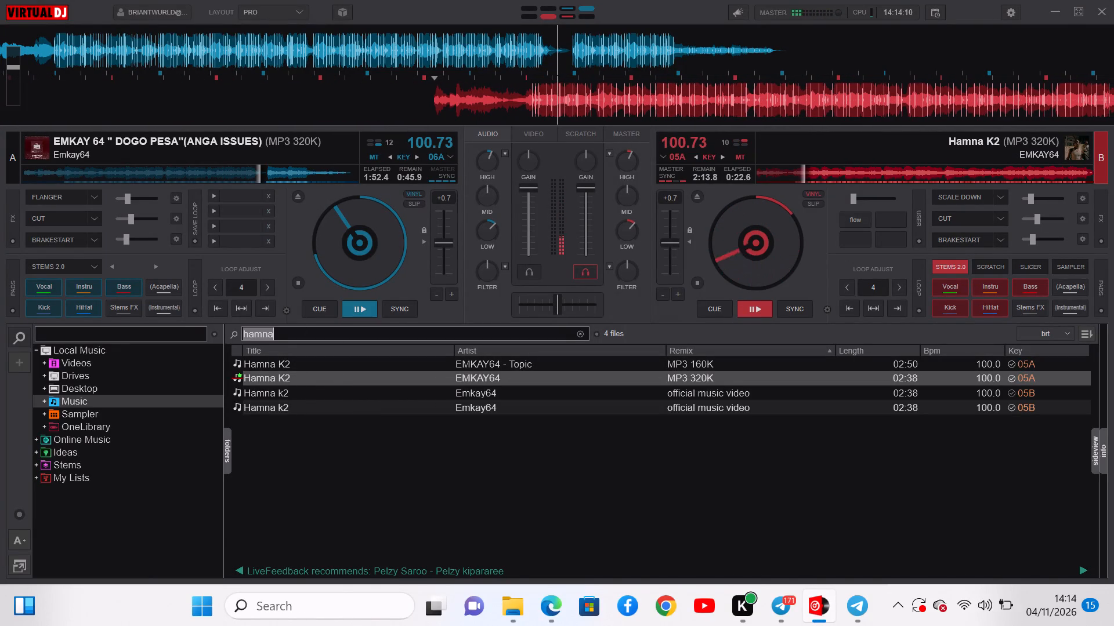
{"action": "key", "text": "BackSpace"}
{"action": "type", "text": "emkay"}
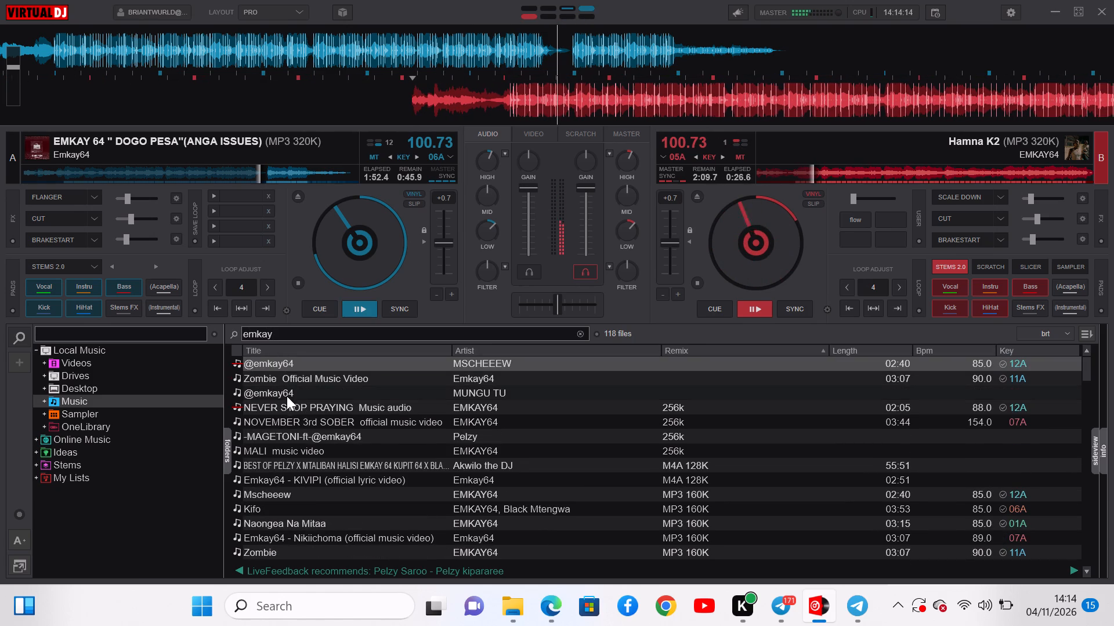
{"action": "scroll", "coordinate": [283, 519], "scroll_direction": "down", "scroll_amount": 4}
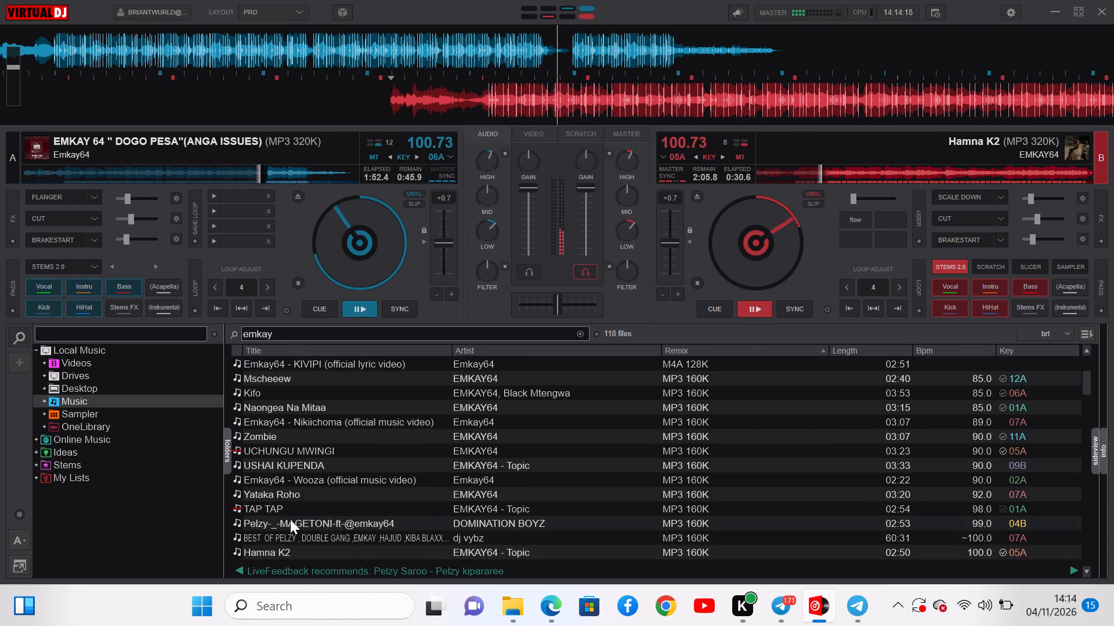
{"action": "scroll", "coordinate": [290, 519], "scroll_direction": "down", "scroll_amount": 5}
{"action": "double_click", "coordinate": [290, 519]}
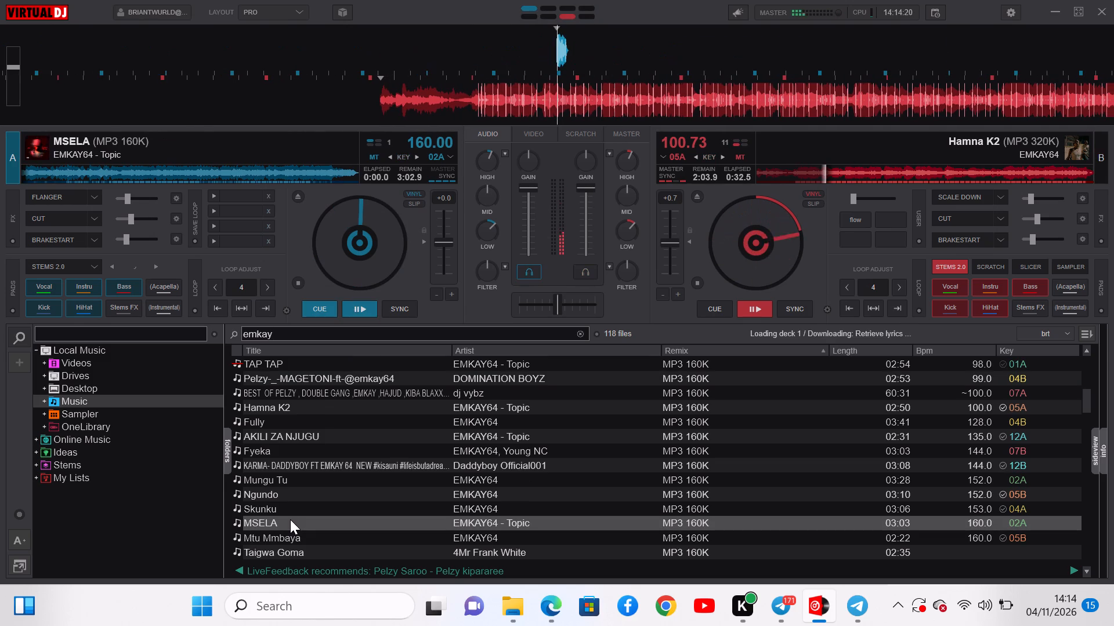
{"action": "type", "text": "c"}
{"action": "key", "text": "space"}
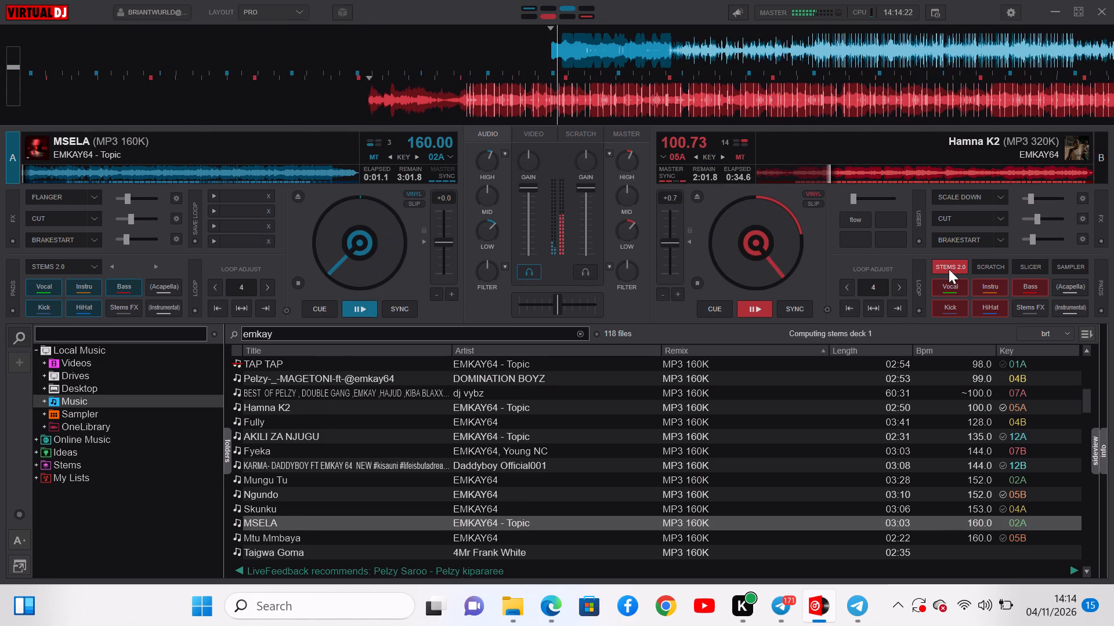
Trigger the Brakestart effect on deck B to brake "Hamna K2" while "MSELA" plays on deck A.
{"action": "left_click", "coordinate": [968, 239]}
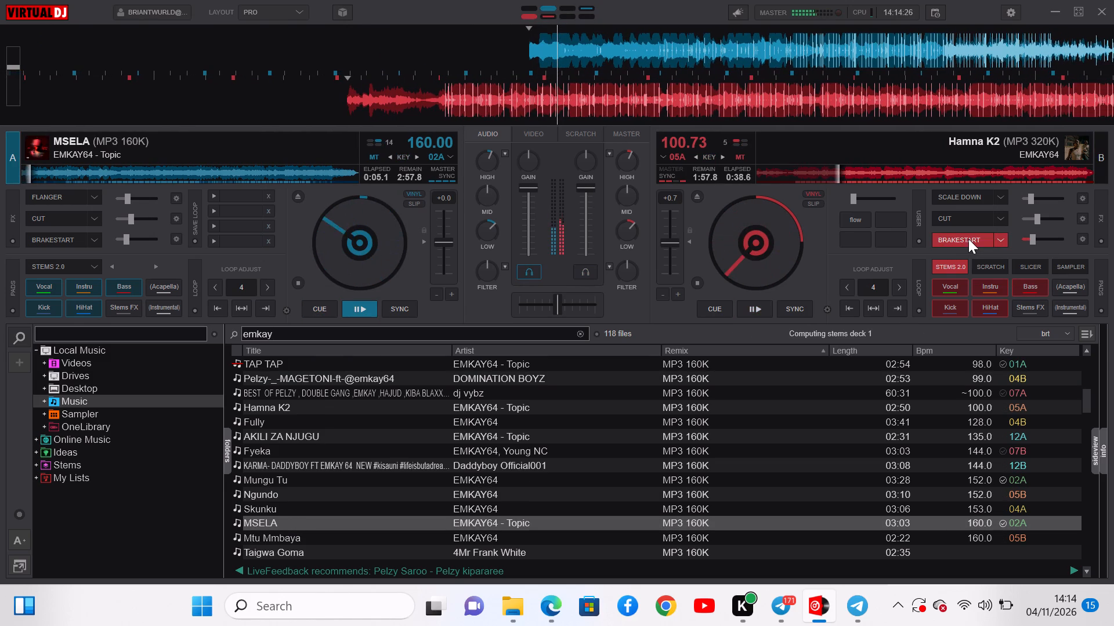
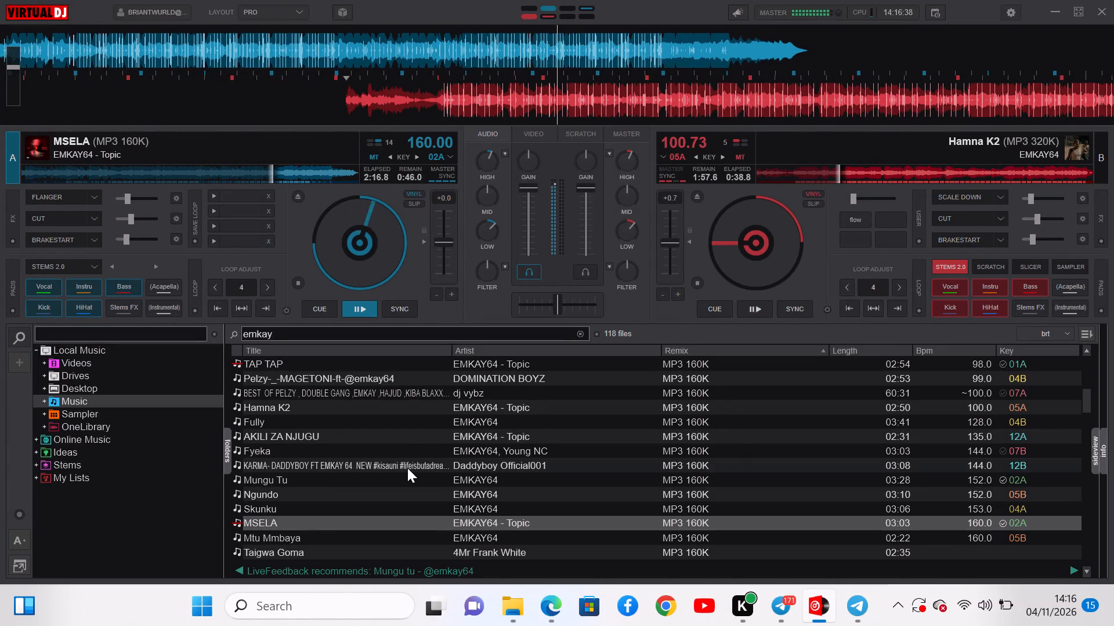
Find the EMKAY64 MP3 320K track "LOYALTY" with a search for "loya" and start it playing on deck B.
{"action": "scroll", "coordinate": [297, 519], "scroll_direction": "down", "scroll_amount": 6}
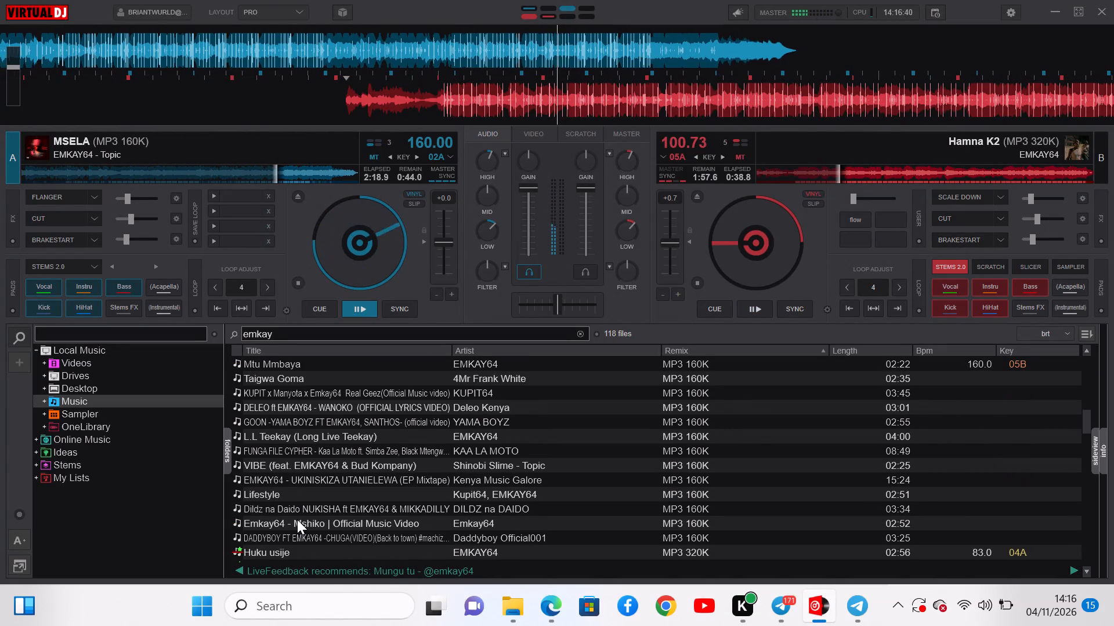
{"action": "scroll", "coordinate": [343, 478], "scroll_direction": "down", "scroll_amount": 4}
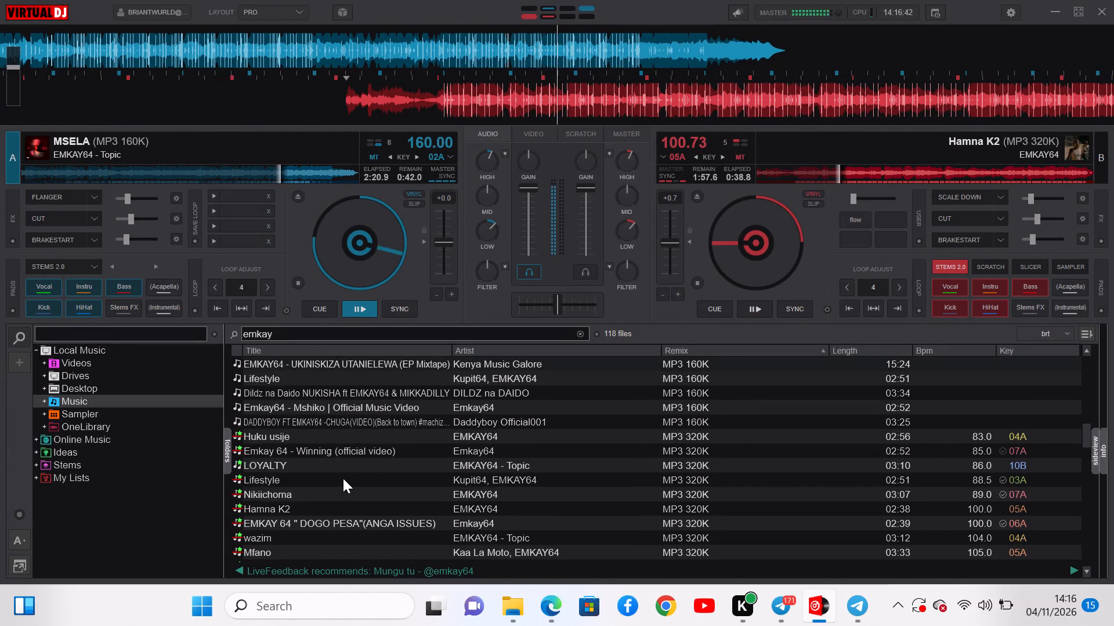
{"action": "scroll", "coordinate": [343, 478], "scroll_direction": "down", "scroll_amount": 4}
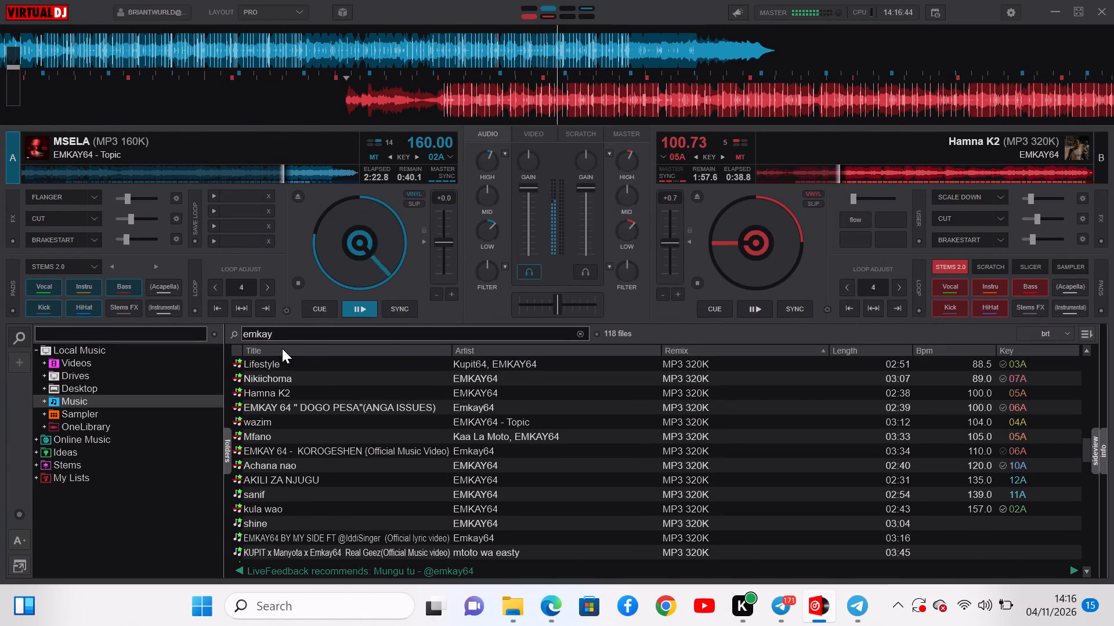
{"action": "left_click", "coordinate": [281, 340]}
{"action": "key", "text": "BackSpace"}
{"action": "type", "text": "lo"}
{"action": "key", "text": "BackSpace"}
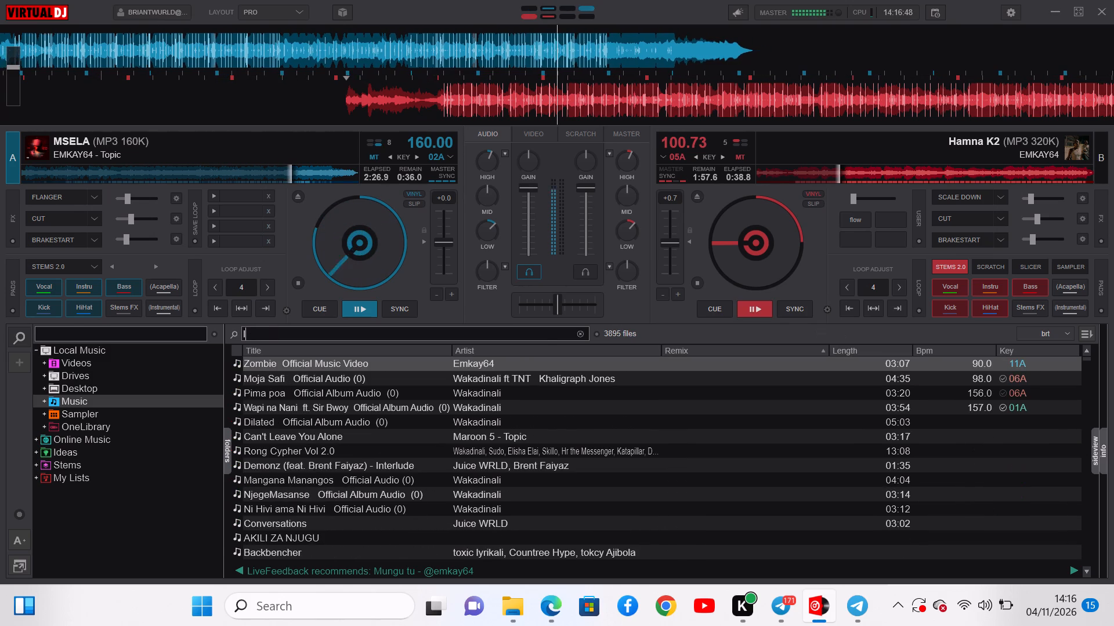
{"action": "key", "text": "o"}
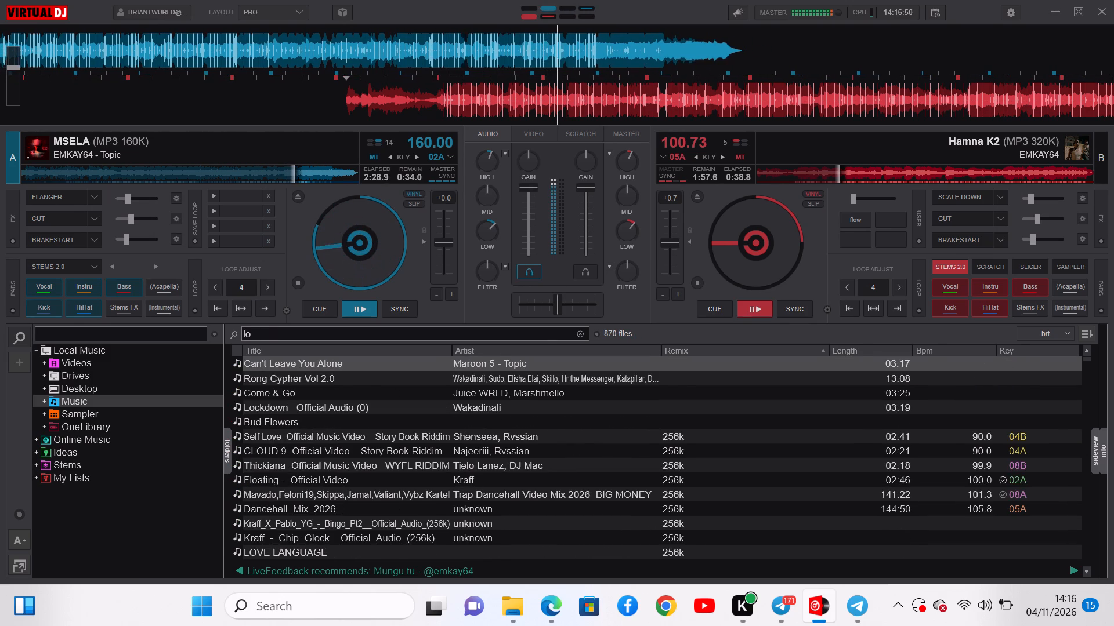
{"action": "type", "text": "ya"}
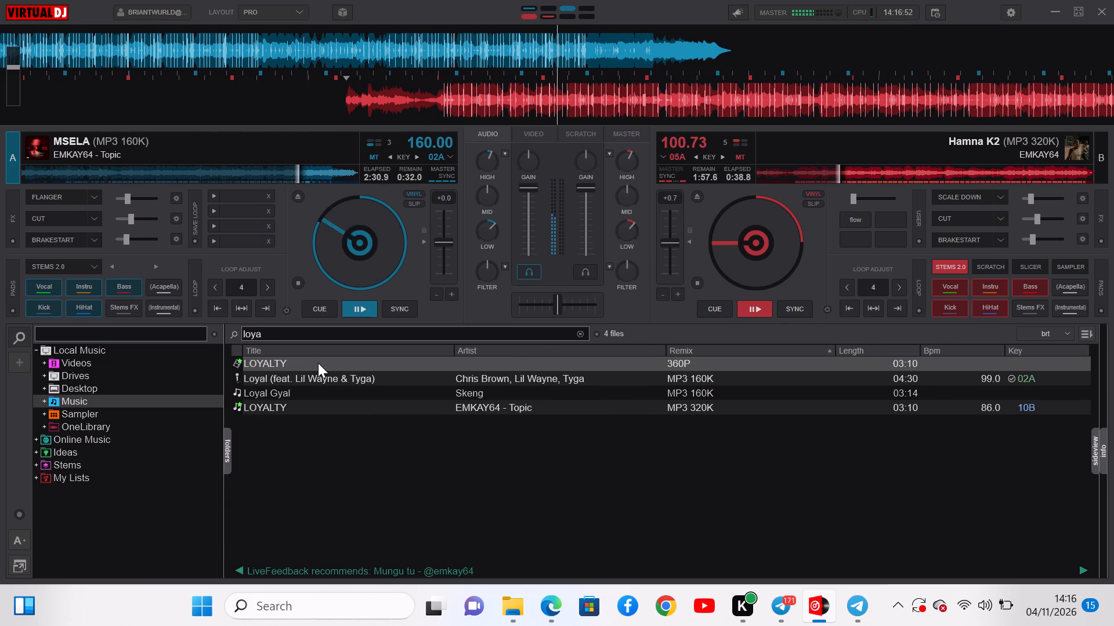
{"action": "double_click", "coordinate": [483, 406]}
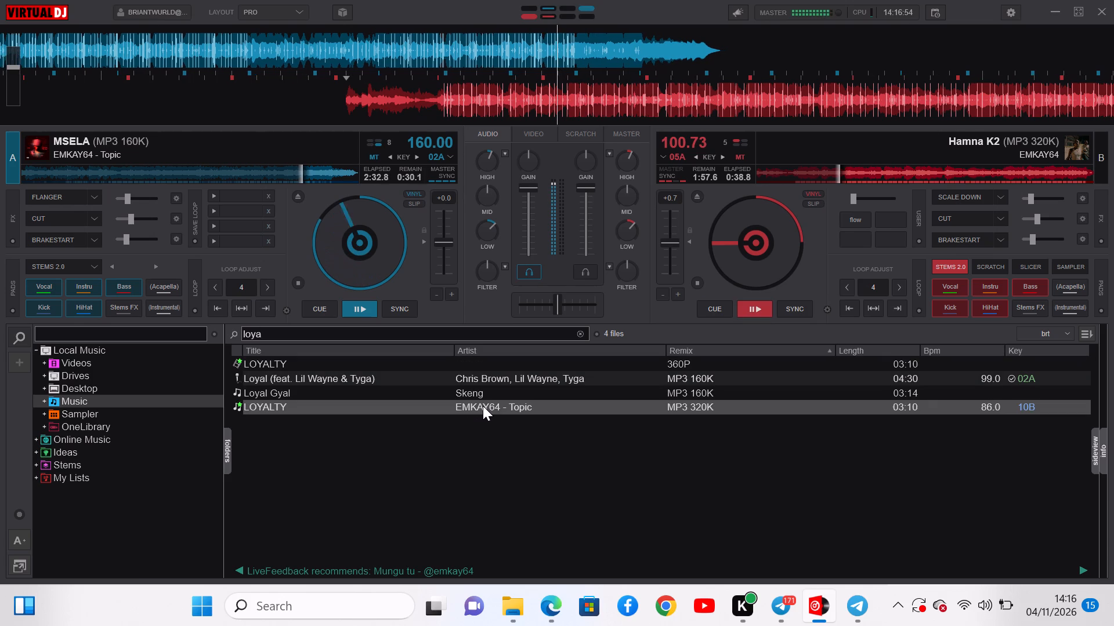
{"action": "type", "text": "c"}
{"action": "key", "text": "space"}
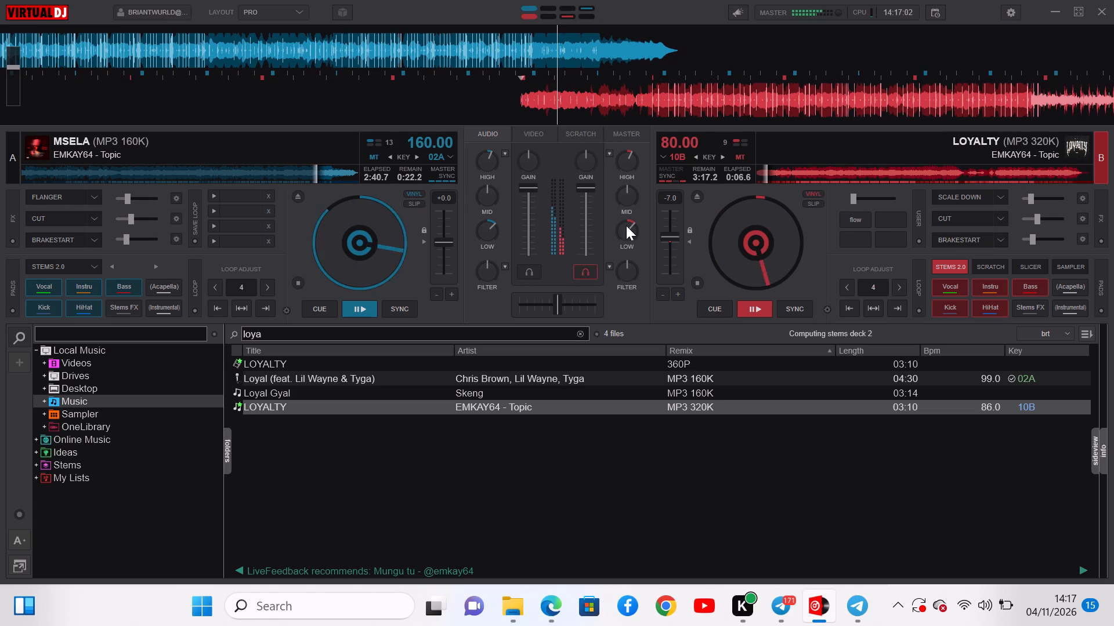
Raise deck B's pitch to about -0.7, bringing "LOYALTY" to 85.37 BPM and "MSELA" to 170.74 BPM.
{"action": "left_click_drag", "start_coordinate": [672, 234], "coordinate": [672, 239]}
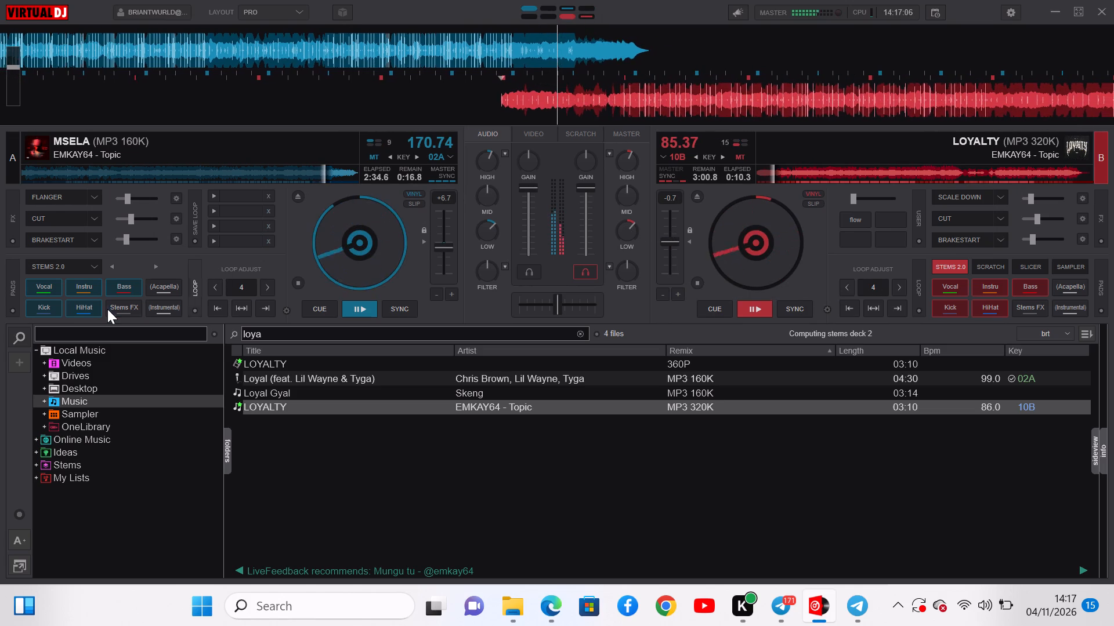
Trigger the Brakestart effect on deck A to brake "MSELA" while "LOYALTY" plays on deck B.
{"action": "left_click", "coordinate": [59, 241]}
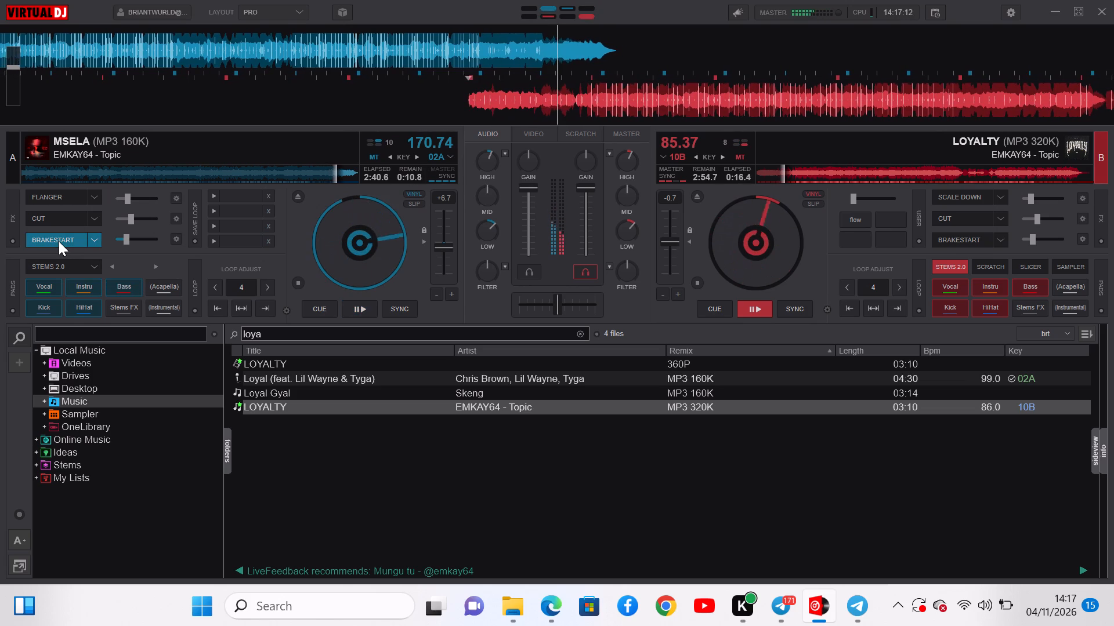
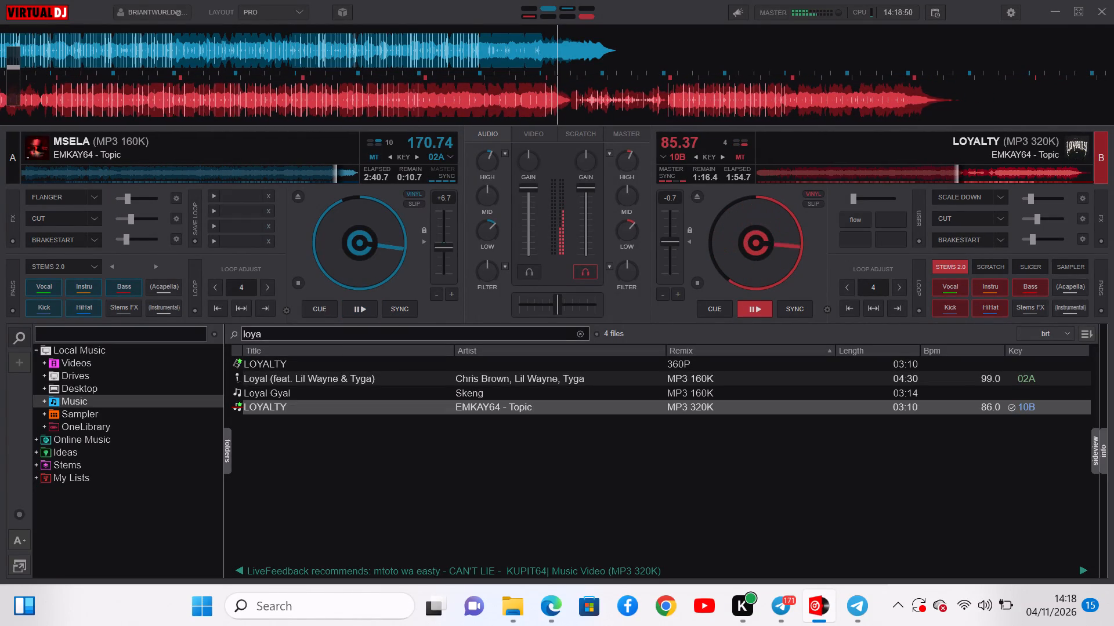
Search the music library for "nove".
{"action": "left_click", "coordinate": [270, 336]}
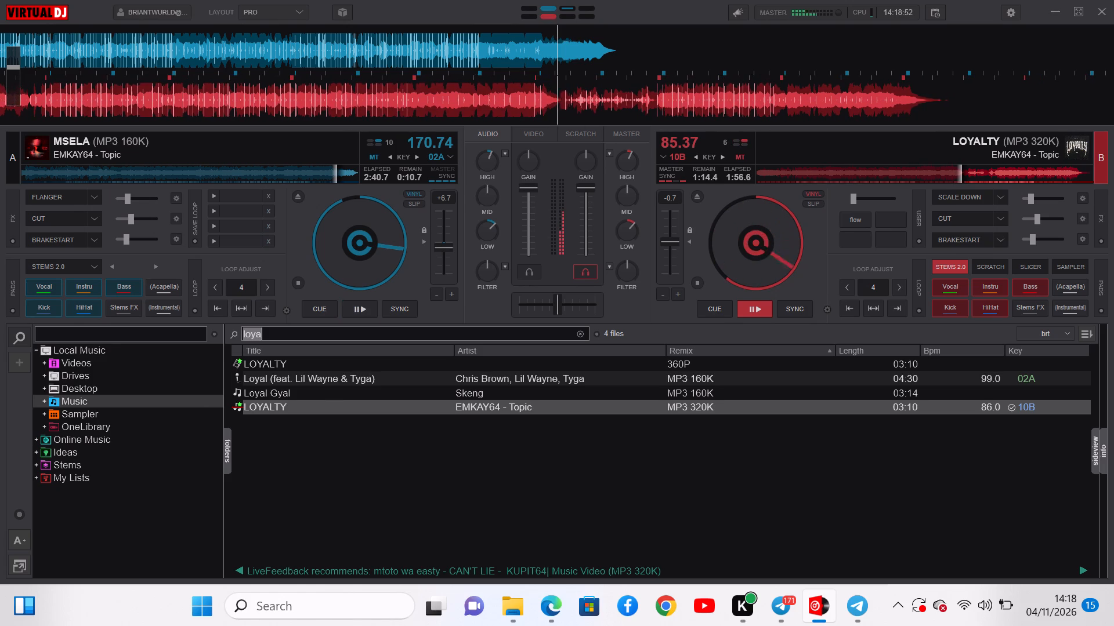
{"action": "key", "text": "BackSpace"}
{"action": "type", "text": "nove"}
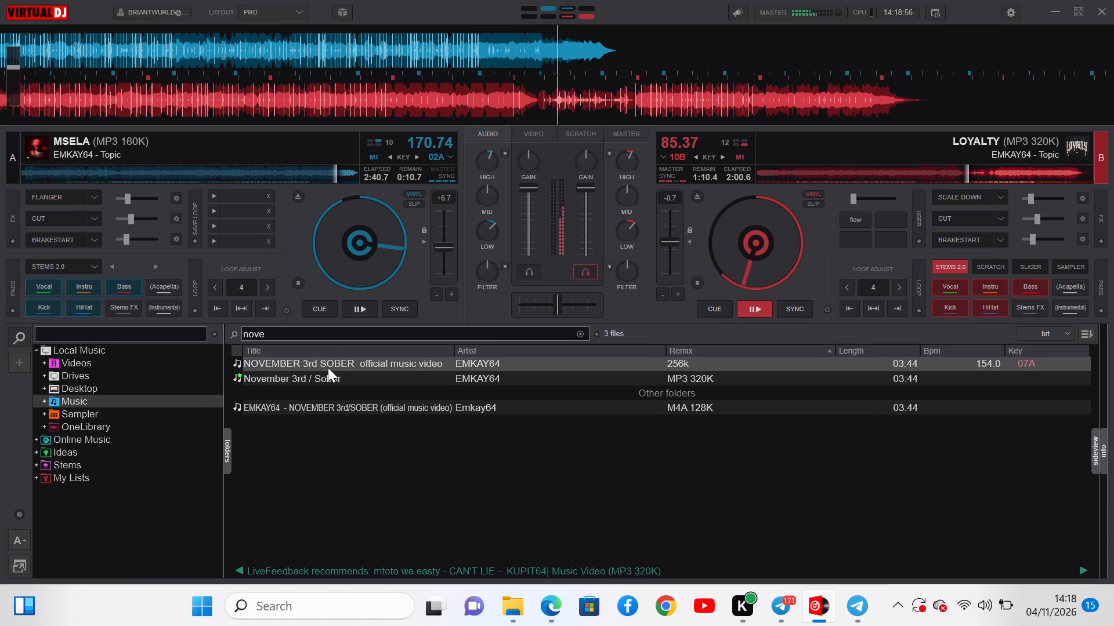
Find the EMKAY64 MP3 320K track "Sita nne" with a search for "sita" and start it playing on deck A.
{"action": "left_click", "coordinate": [272, 330]}
{"action": "key", "text": "BackSpace"}
{"action": "key", "text": "BackSpace"}
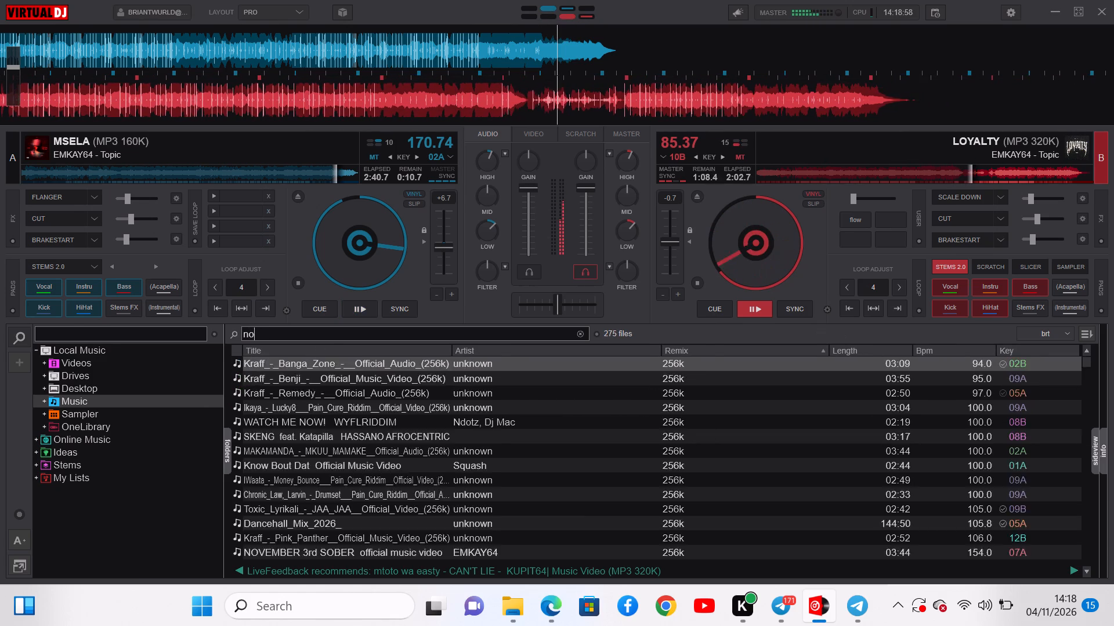
{"action": "key", "text": "BackSpace"}
{"action": "key", "text": "BackSpace"}
{"action": "type", "text": "sit"}
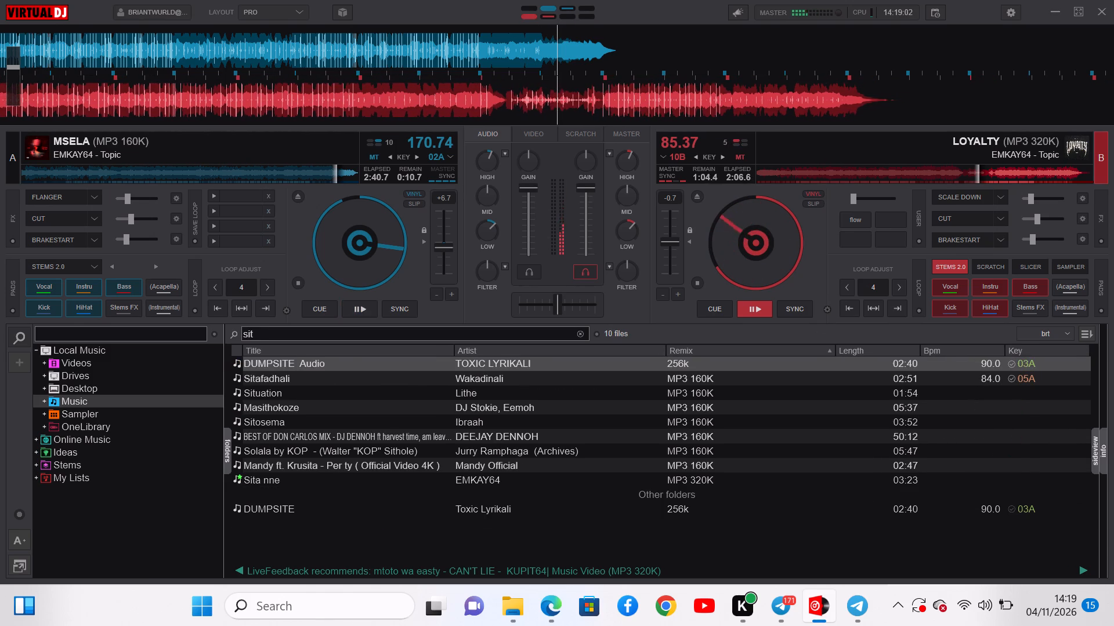
{"action": "key", "text": "a"}
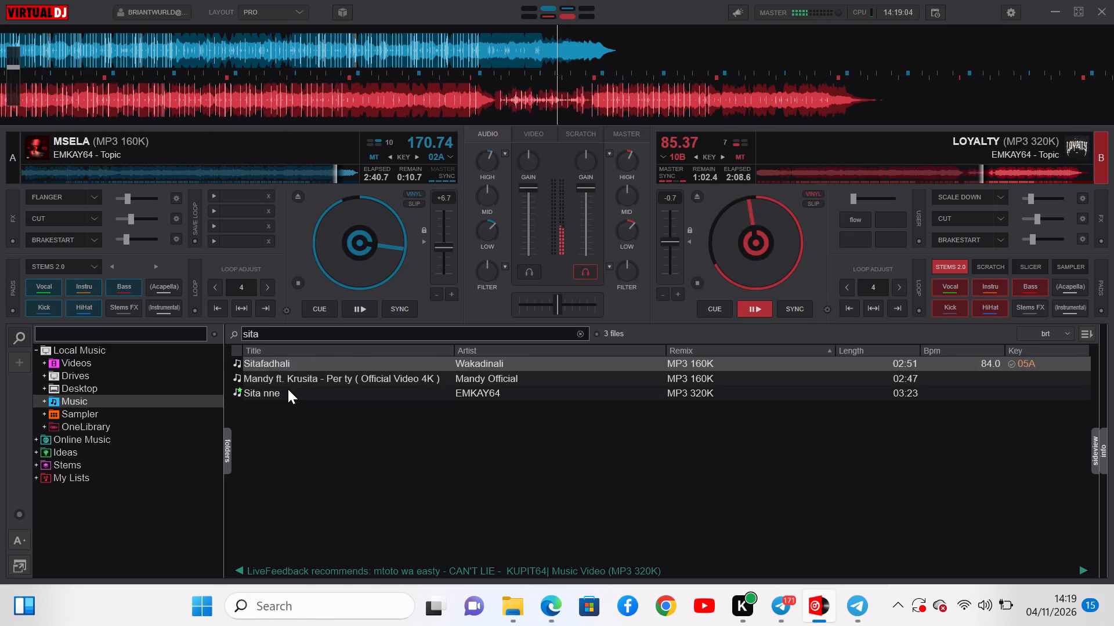
{"action": "double_click", "coordinate": [288, 389]}
{"action": "type", "text": "c"}
{"action": "key", "text": "space"}
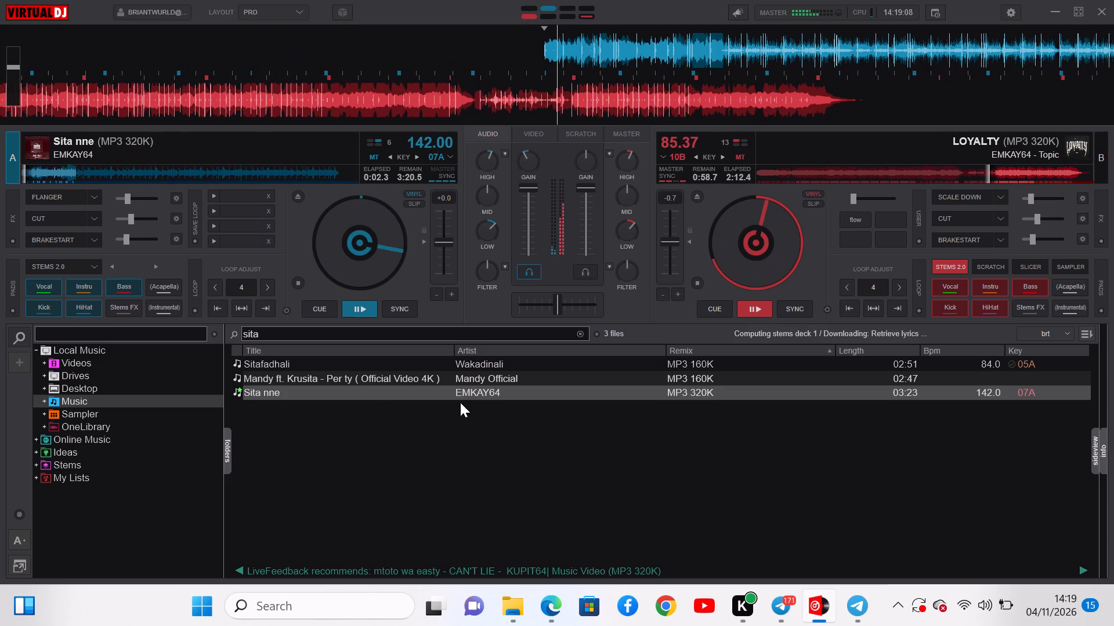
Turn on the Cut effect on deck B while "LOYALTY" plays.
{"action": "left_click", "coordinate": [958, 221]}
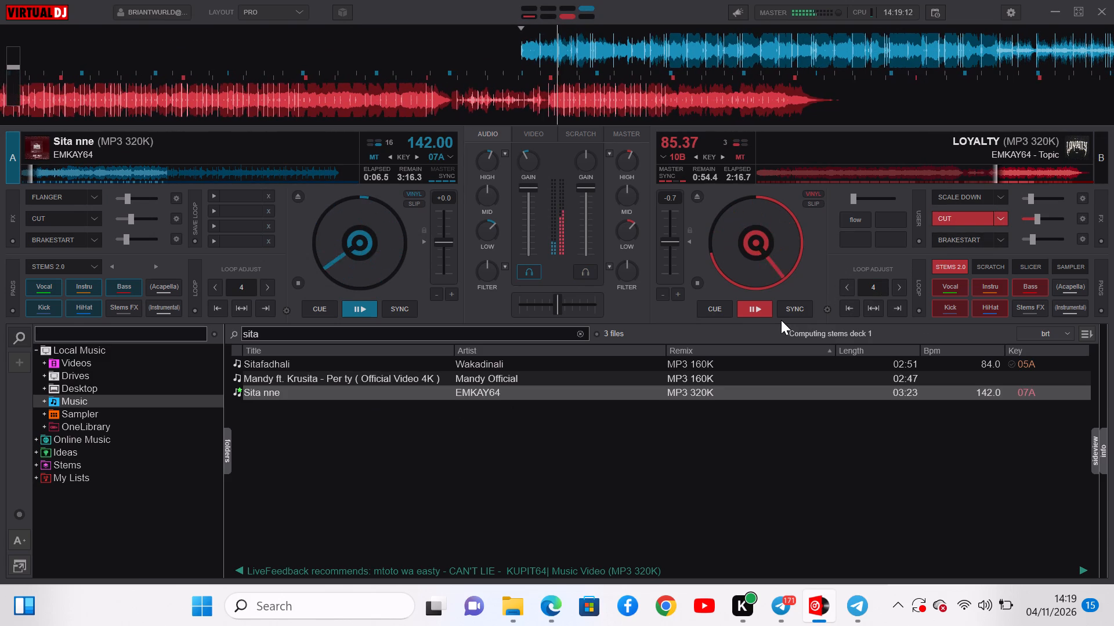
Stop "LOYALTY" on deck B by returning it to its cue point while "Sita nne" plays on deck A.
{"action": "left_click", "coordinate": [719, 306]}
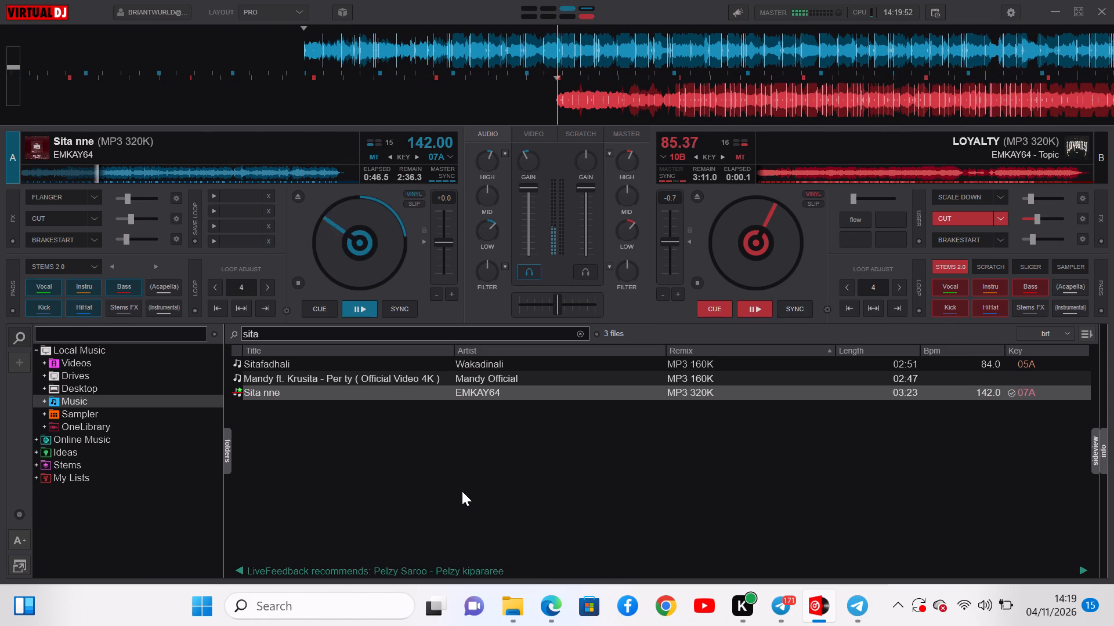
Check the progress of the "emkay 64 mixtape" recording in the record settings, leaving the recording running.
{"action": "left_click", "coordinate": [1011, 19]}
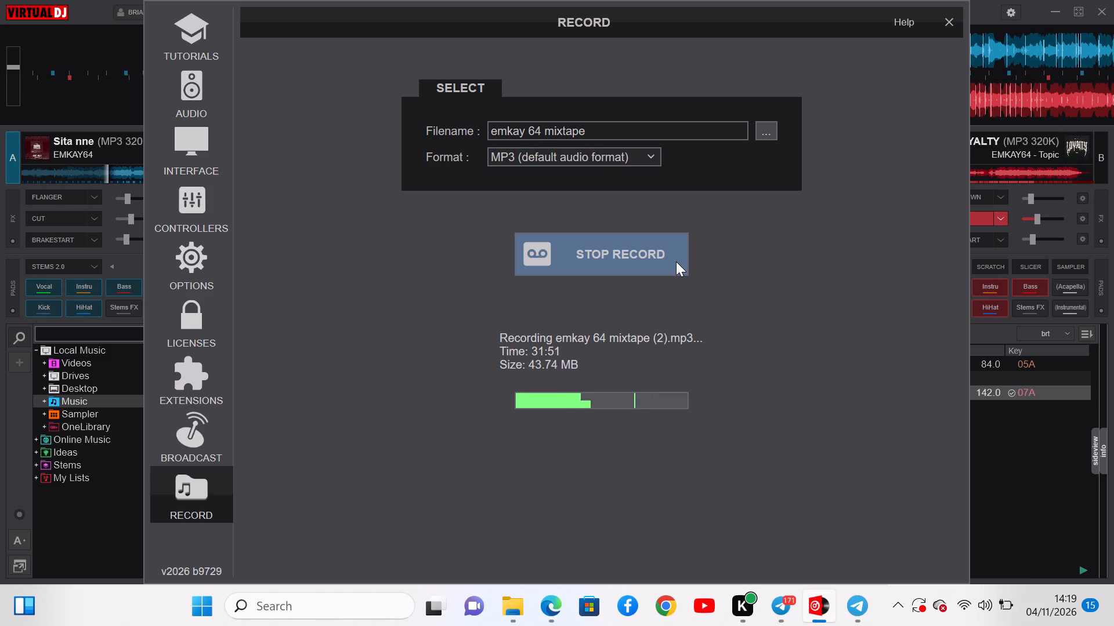
{"action": "left_click", "coordinate": [951, 21]}
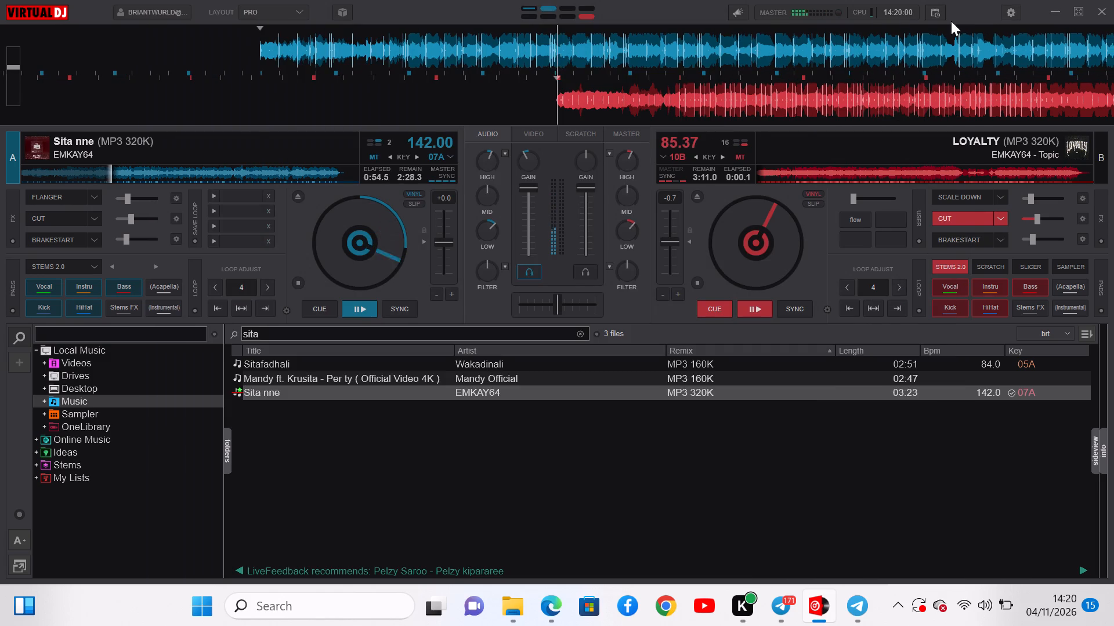
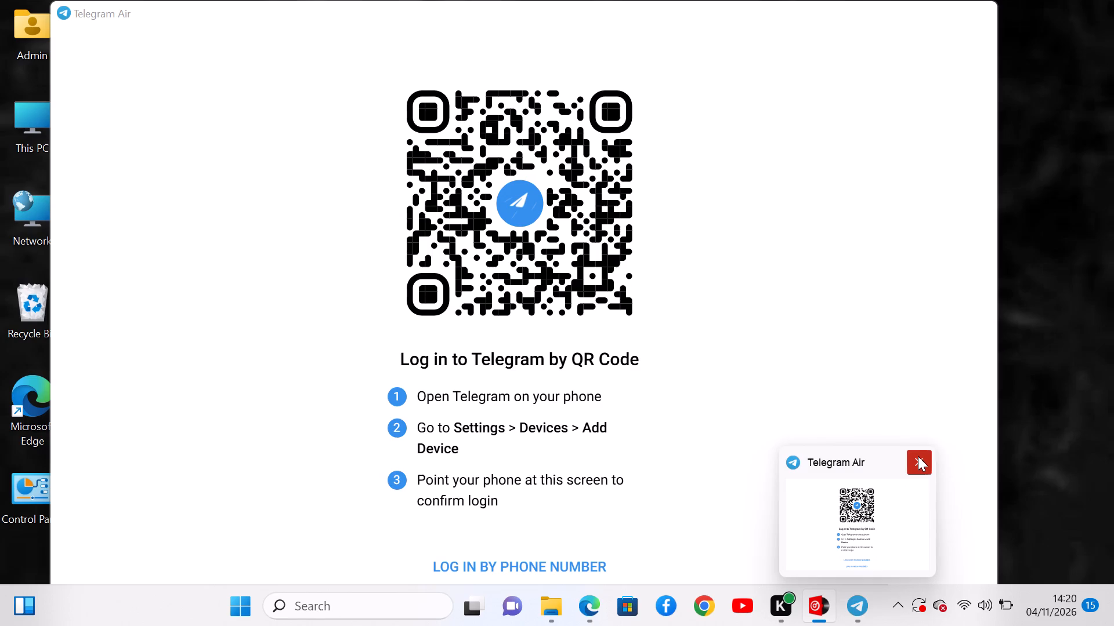
Close the Telegram Air window showing the QR code login.
{"action": "left_click", "coordinate": [918, 456]}
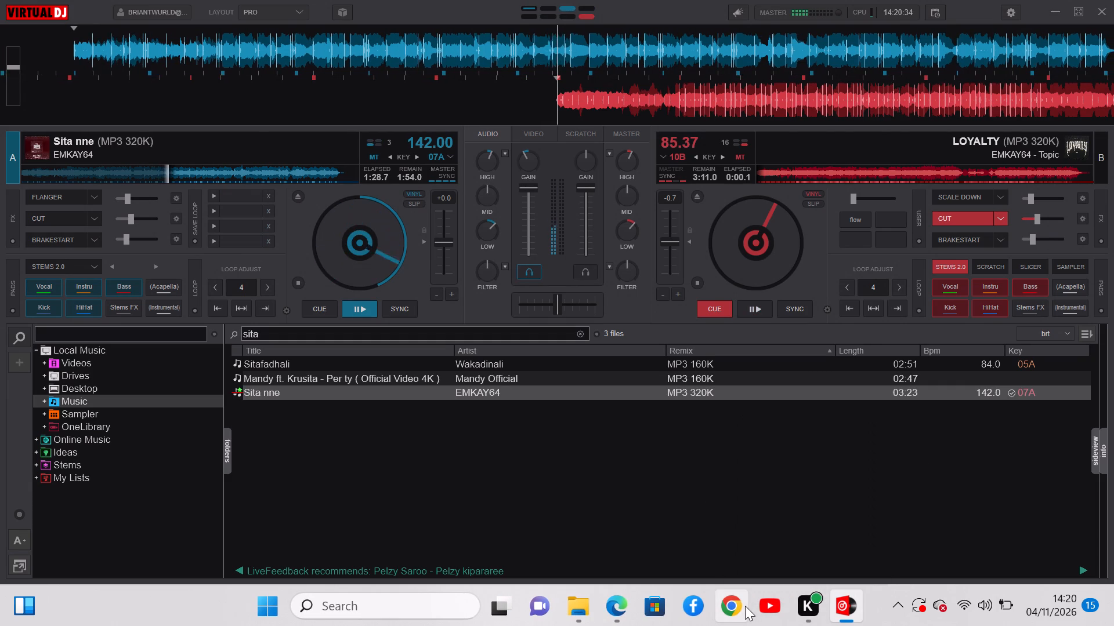
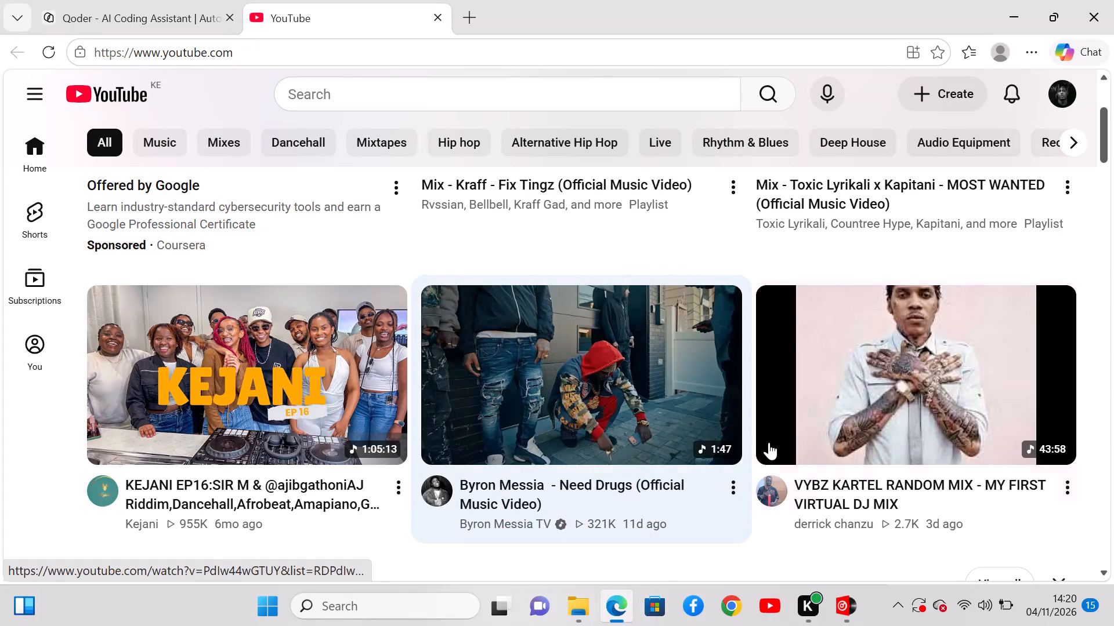
Switch from the YouTube page in the browser back to VirtualDJ.
{"action": "left_click", "coordinate": [841, 610]}
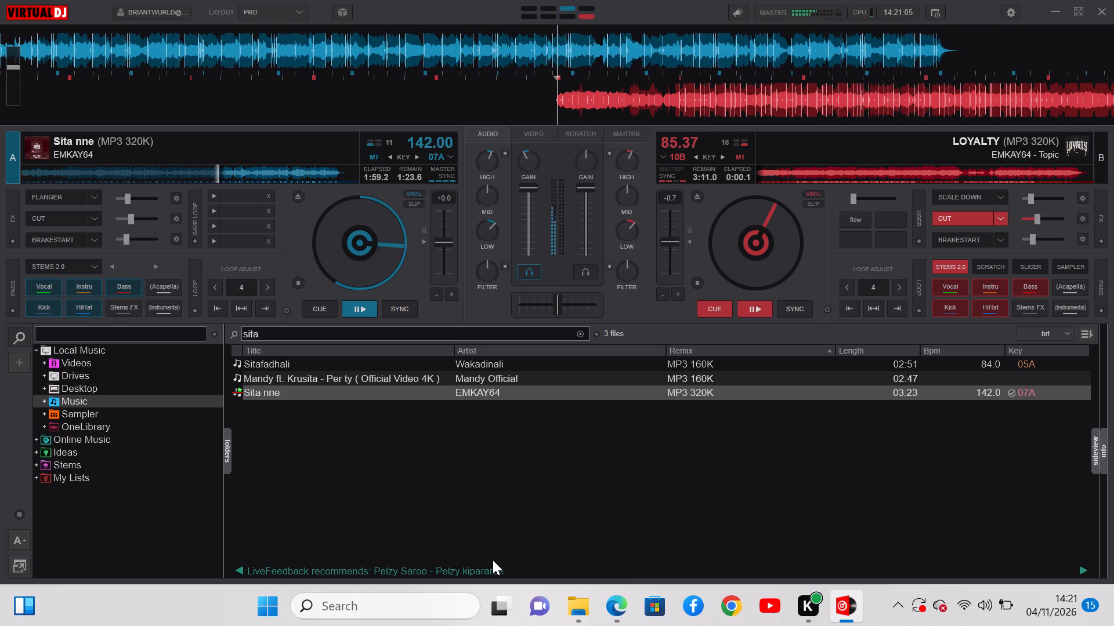
Search the music library for "sanif" and load the EMKAY64 MP3 320K track onto deck B.
{"action": "left_click", "coordinate": [281, 333]}
{"action": "key", "text": "BackSpace"}
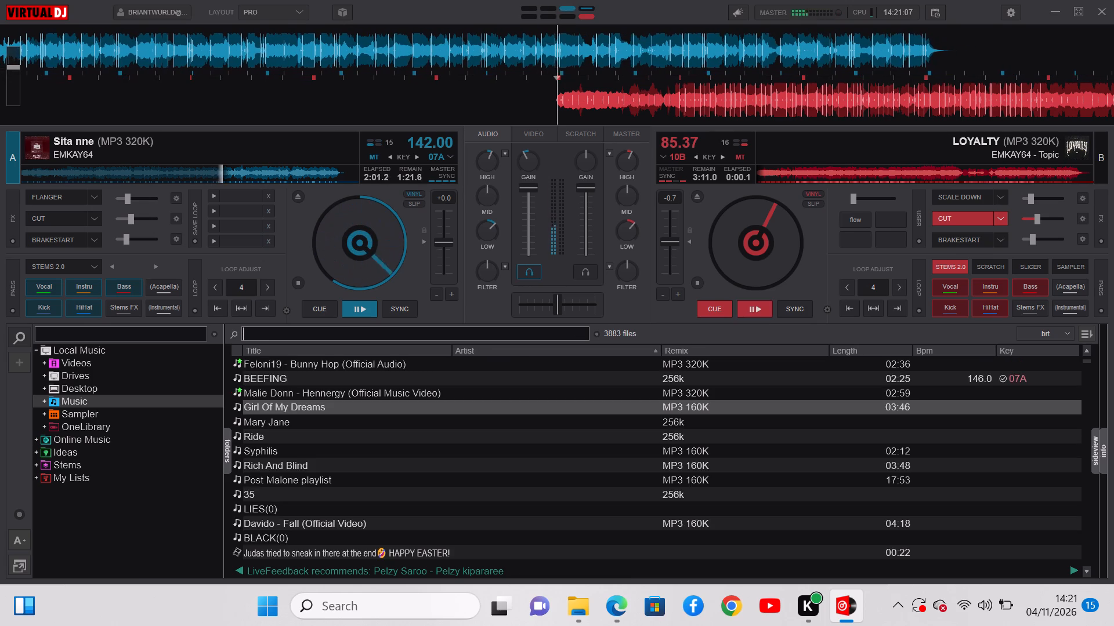
{"action": "type", "text": "sani"}
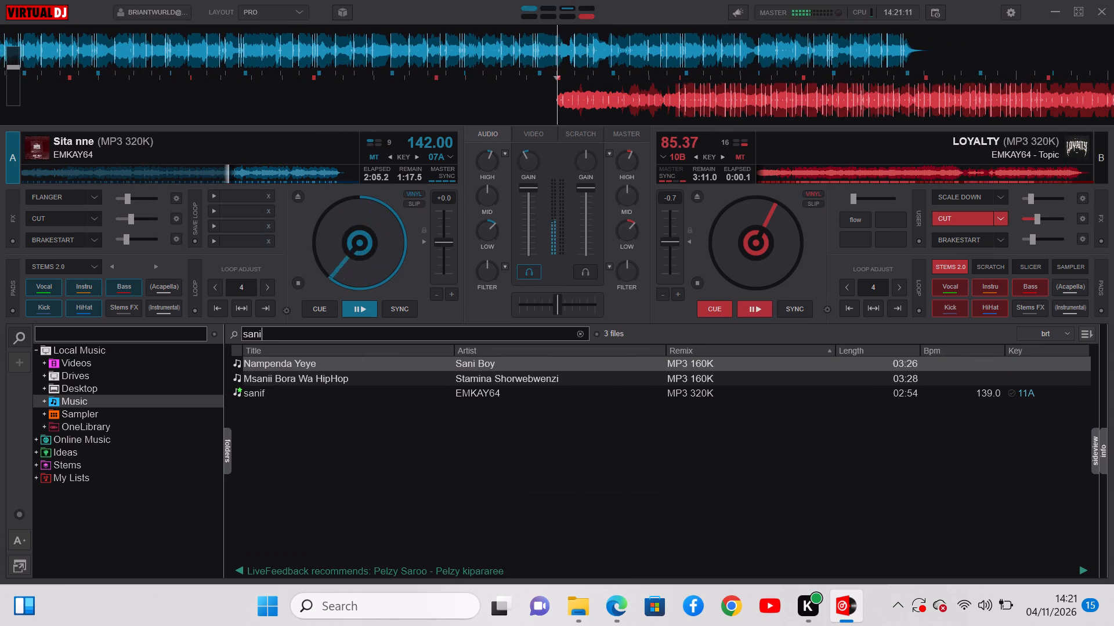
{"action": "key", "text": "f"}
{"action": "double_click", "coordinate": [290, 362]}
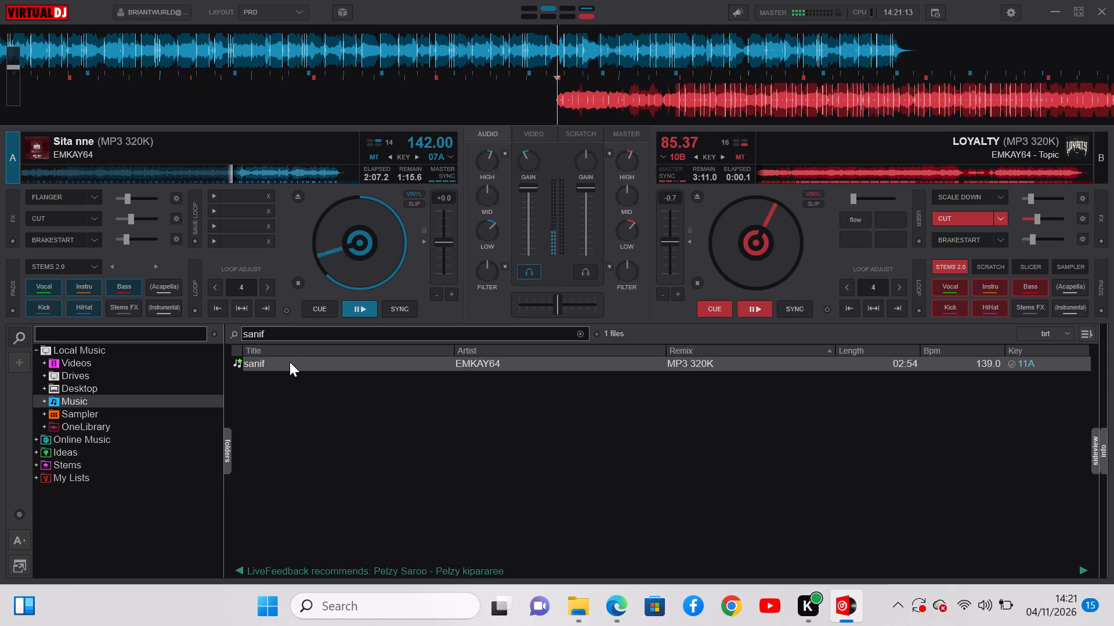
Sweep deck A's mid EQ up and down while "Sita nne" plays, leaving it slightly above centre.
{"action": "left_click_drag", "start_coordinate": [485, 187], "coordinate": [517, 188]}
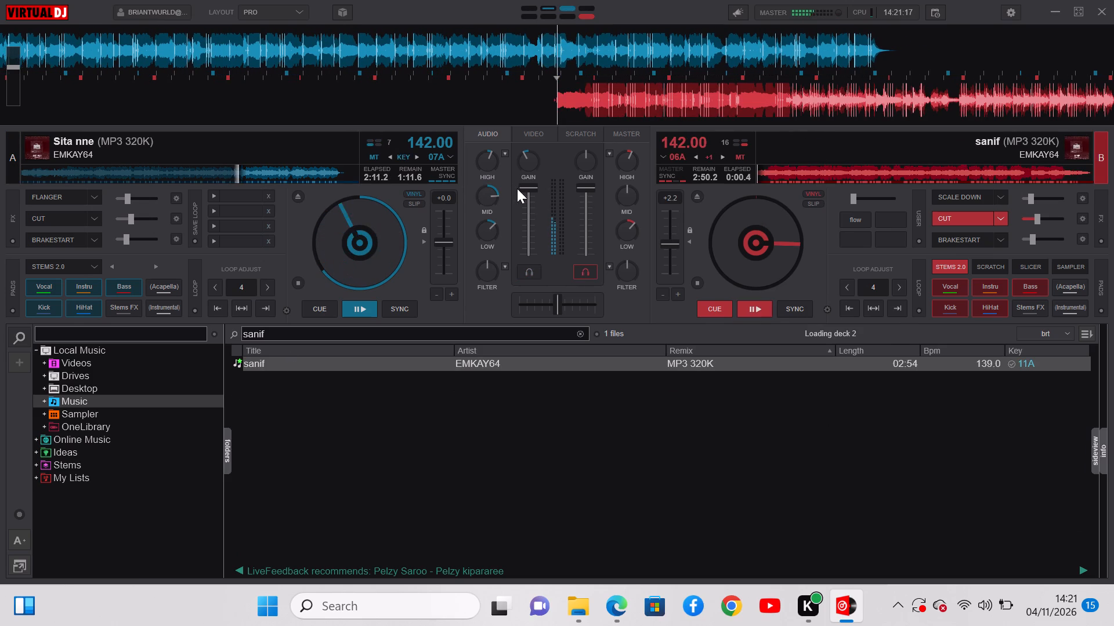
{"action": "left_click_drag", "start_coordinate": [517, 188], "coordinate": [479, 185]}
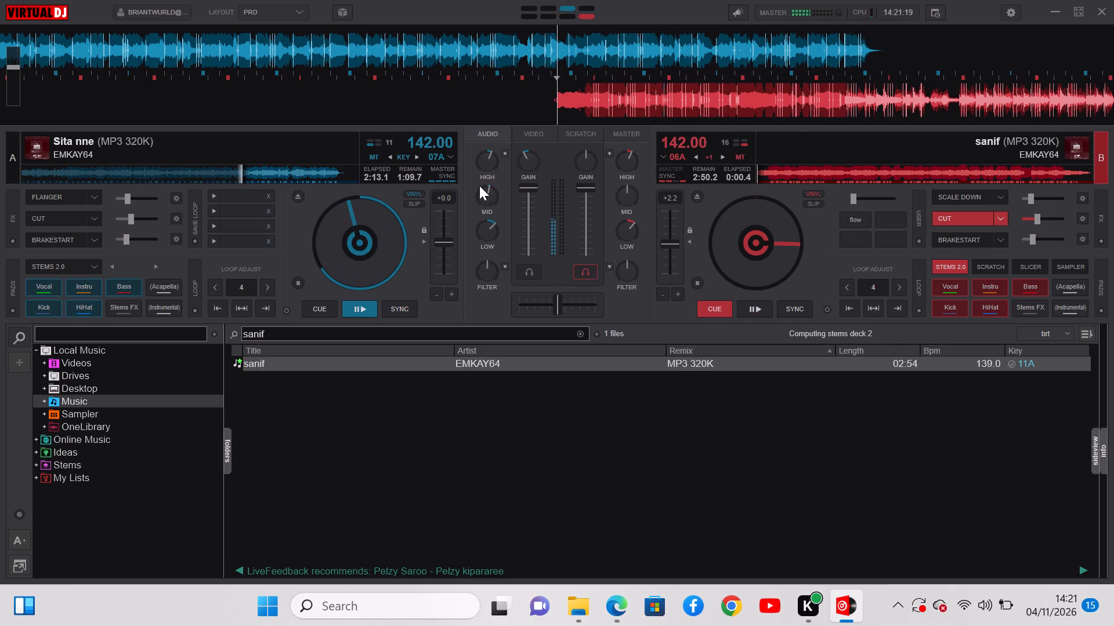
{"action": "left_click_drag", "start_coordinate": [479, 185], "coordinate": [459, 202]}
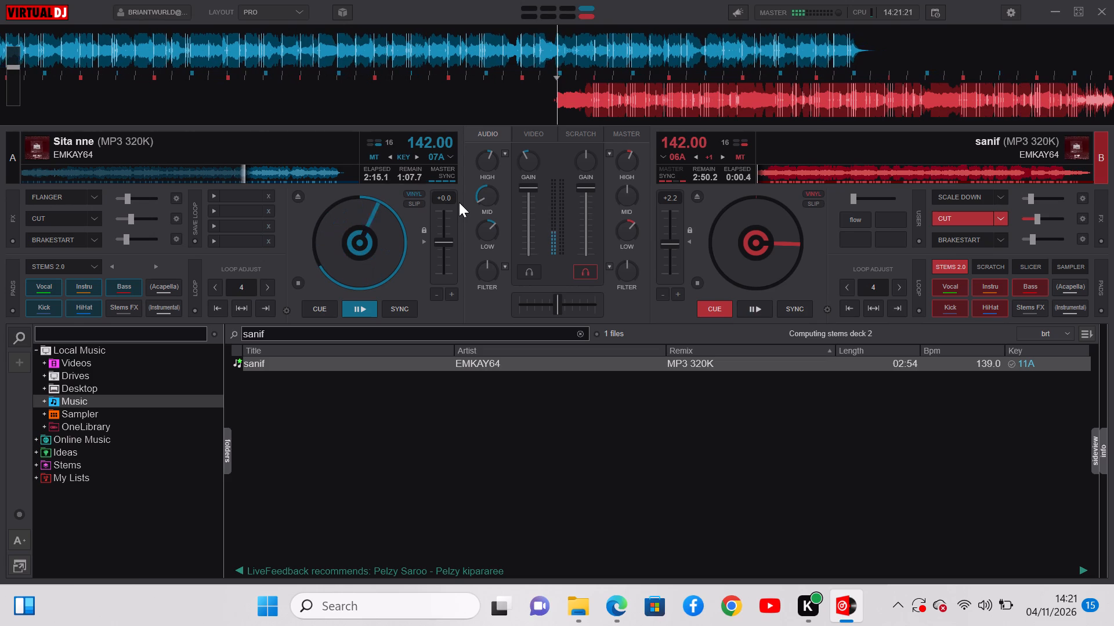
{"action": "left_click_drag", "start_coordinate": [459, 202], "coordinate": [487, 172]}
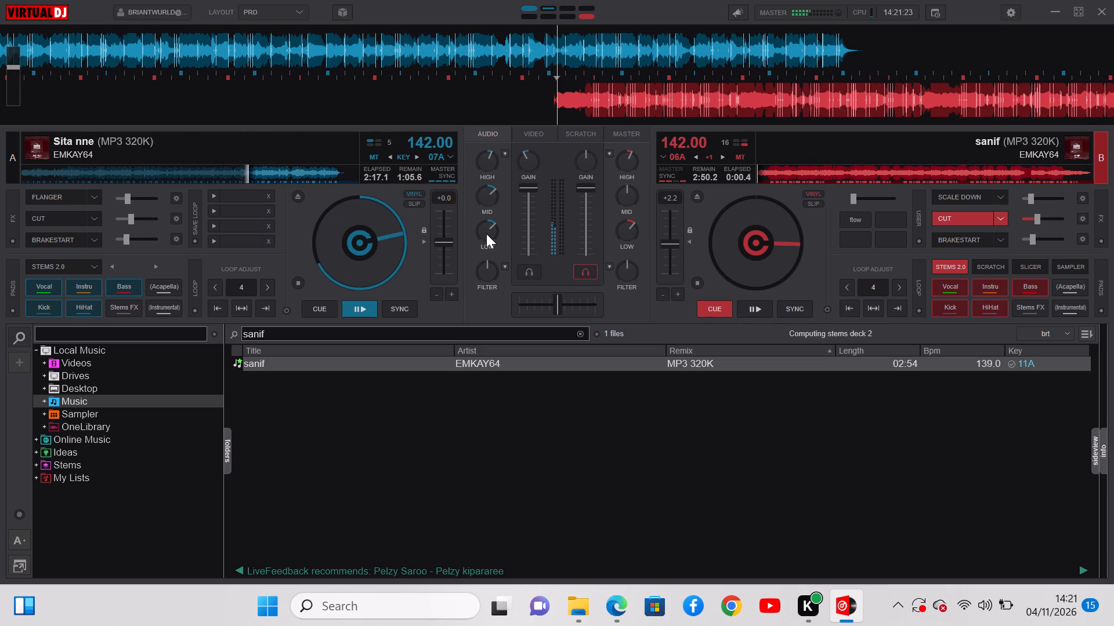
Cut the low EQ on deck A, bring it back, and leave it boosted well above centre.
{"action": "right_click_drag", "start_coordinate": [493, 220], "coordinate": [465, 220]}
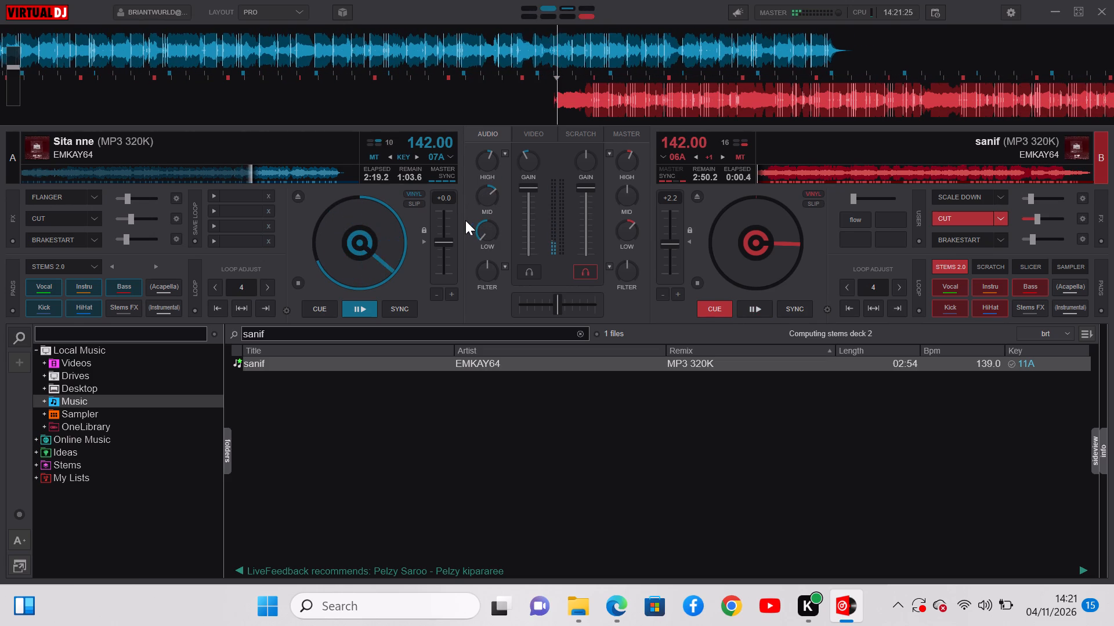
{"action": "right_click_drag", "start_coordinate": [465, 220], "coordinate": [509, 187]}
{"action": "left_click_drag", "start_coordinate": [488, 220], "coordinate": [505, 210]}
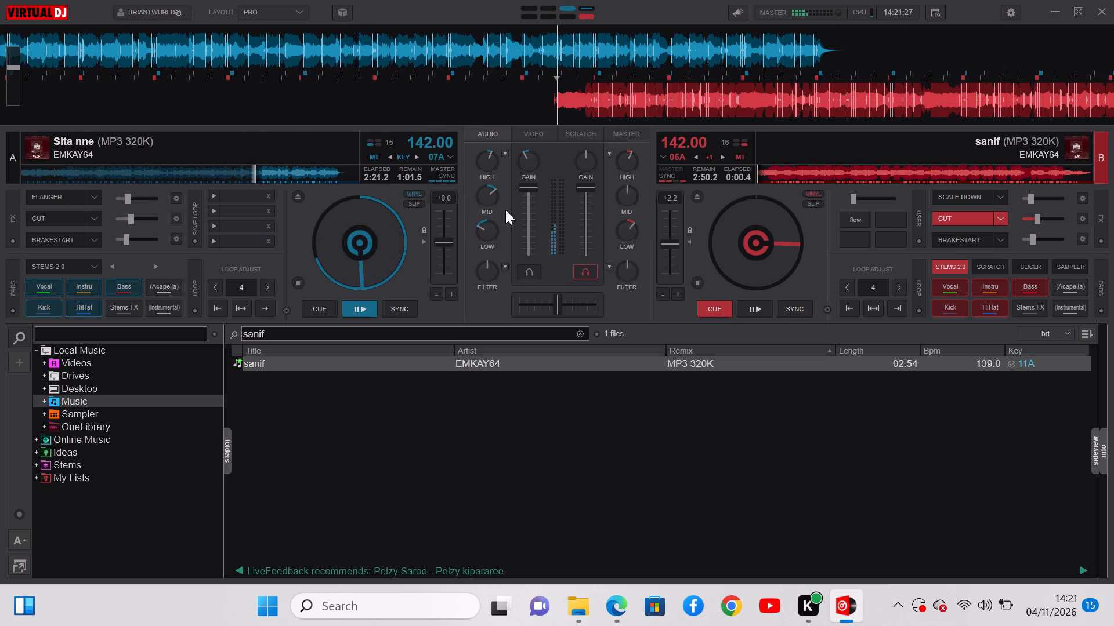
{"action": "left_click_drag", "start_coordinate": [505, 210], "coordinate": [560, 208]}
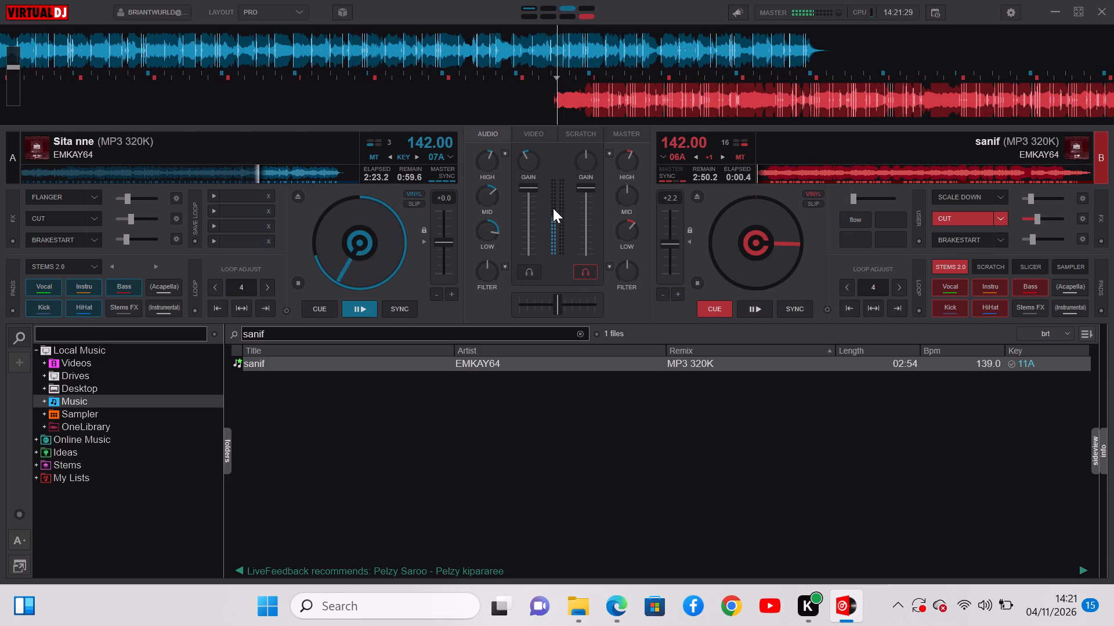
{"action": "left_click_drag", "start_coordinate": [498, 232], "coordinate": [498, 227]}
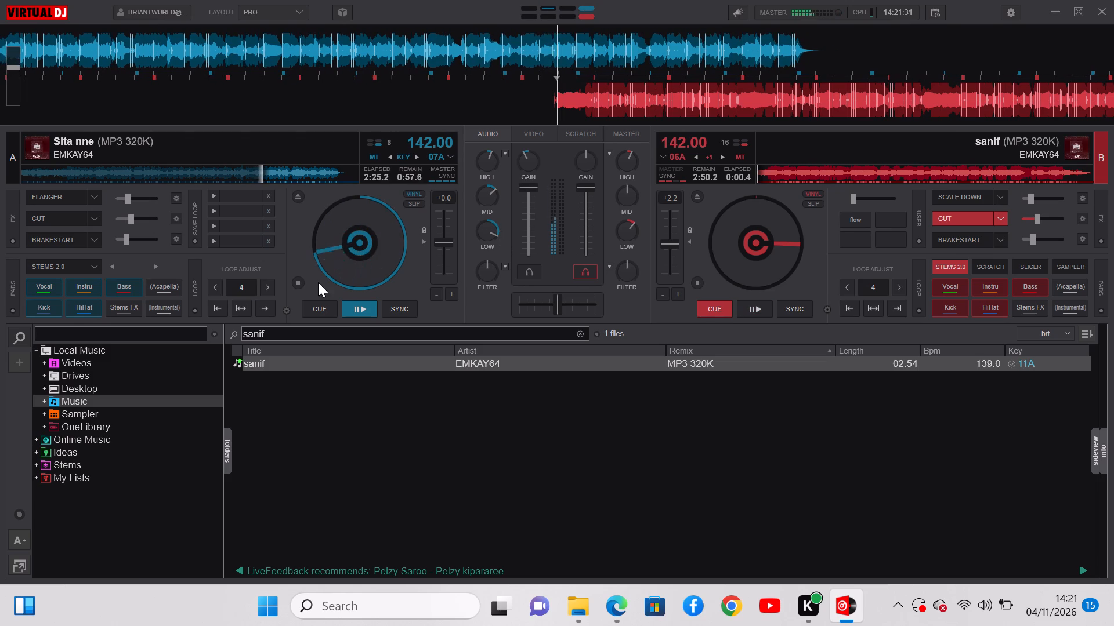
Start "sanif" playing on deck B and turn off that deck's Cut effect.
{"action": "type", "text": "c"}
{"action": "key", "text": "space"}
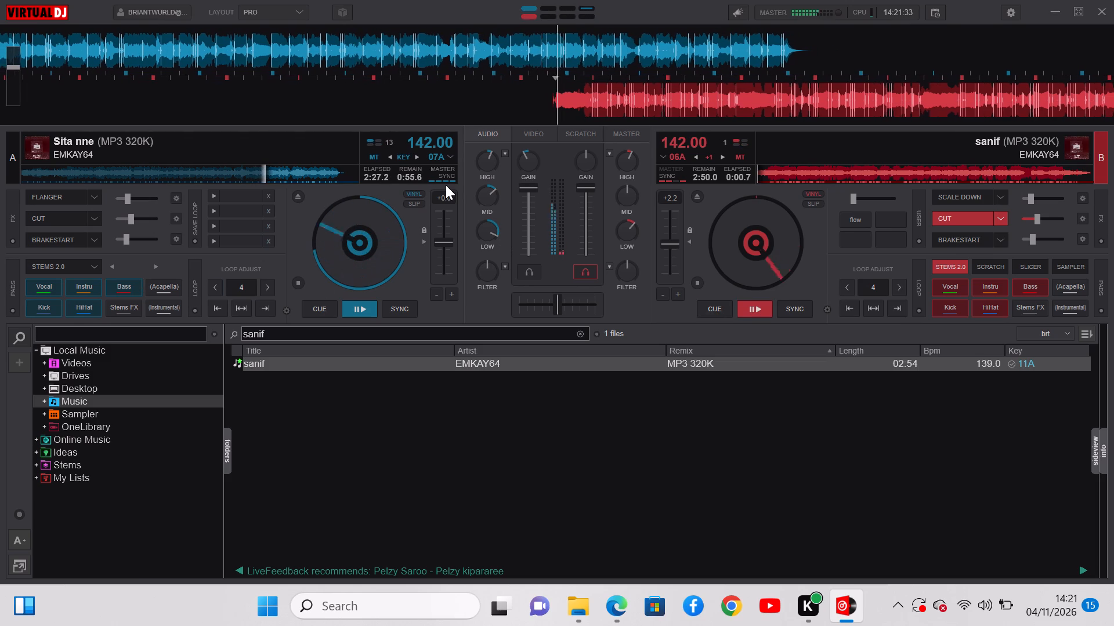
{"action": "left_click", "coordinate": [966, 217]}
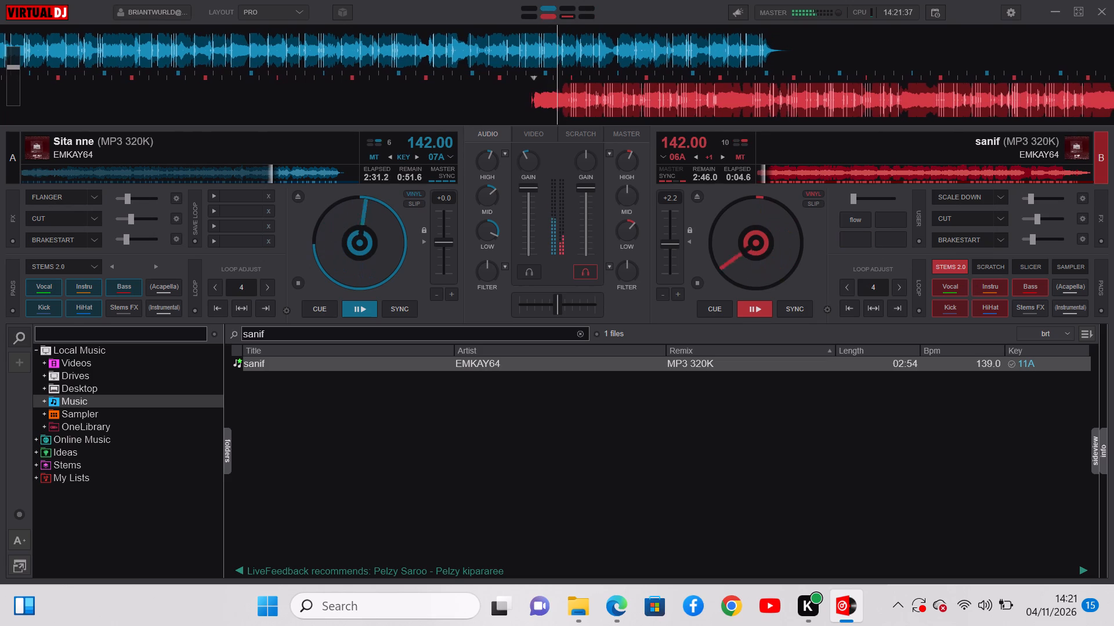
Try brief crossfader moves towards deck B, then set the crossfader fully to deck B to bring in "sanif".
{"action": "right_click_drag", "start_coordinate": [556, 304], "coordinate": [562, 304]}
{"action": "right_click_drag", "start_coordinate": [553, 304], "coordinate": [635, 299]}
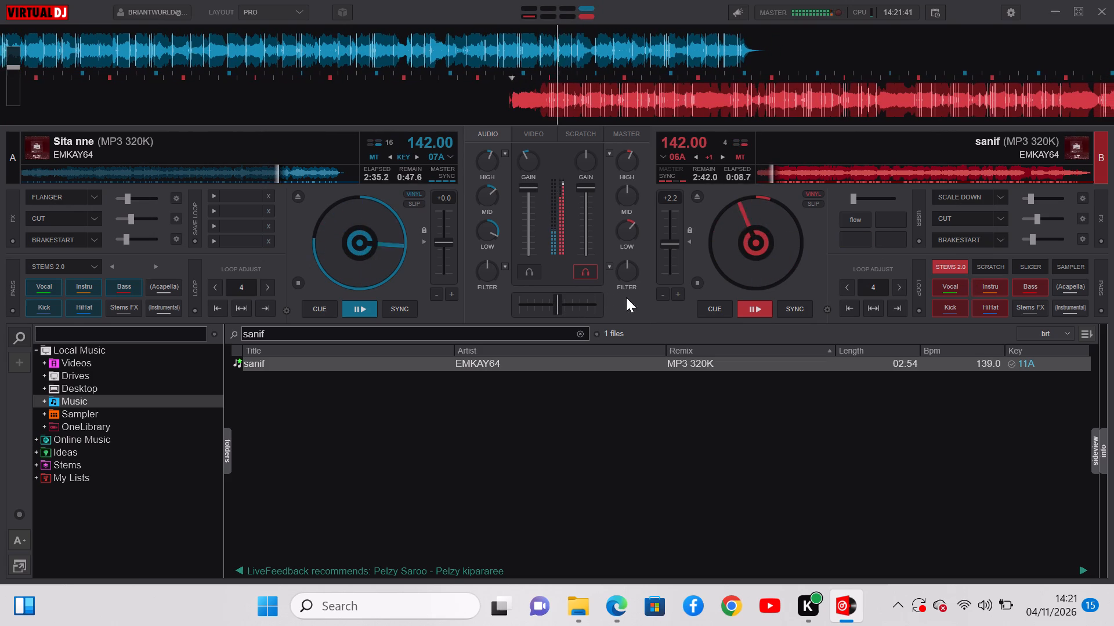
{"action": "left_click", "coordinate": [597, 305]}
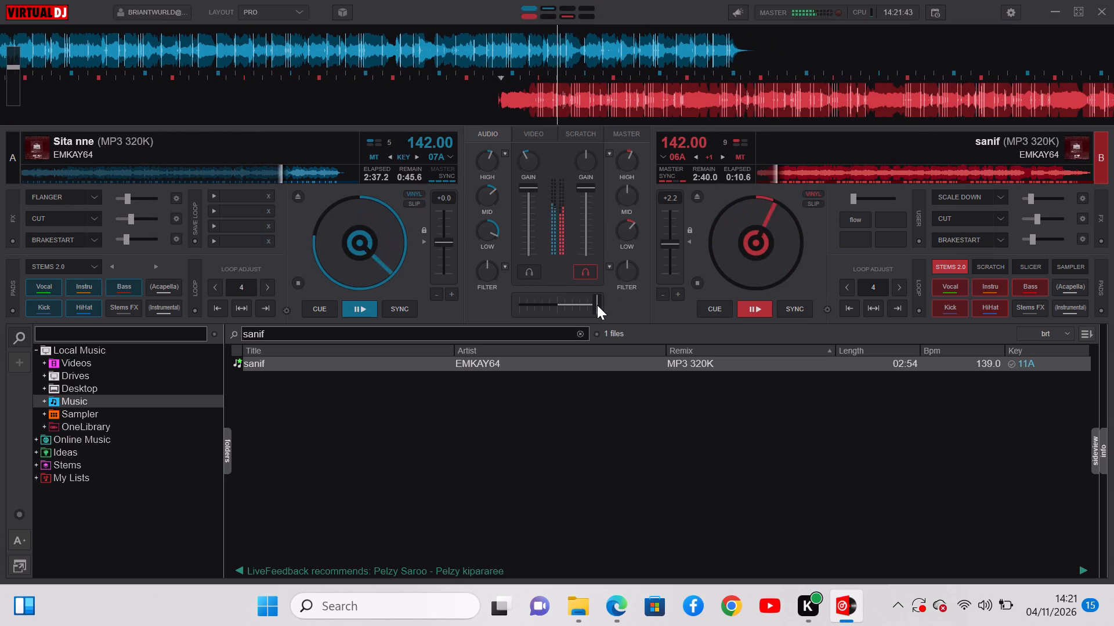
Jump "sanif" on deck B back to about five seconds from its start.
{"action": "left_click_drag", "start_coordinate": [786, 191], "coordinate": [771, 183]}
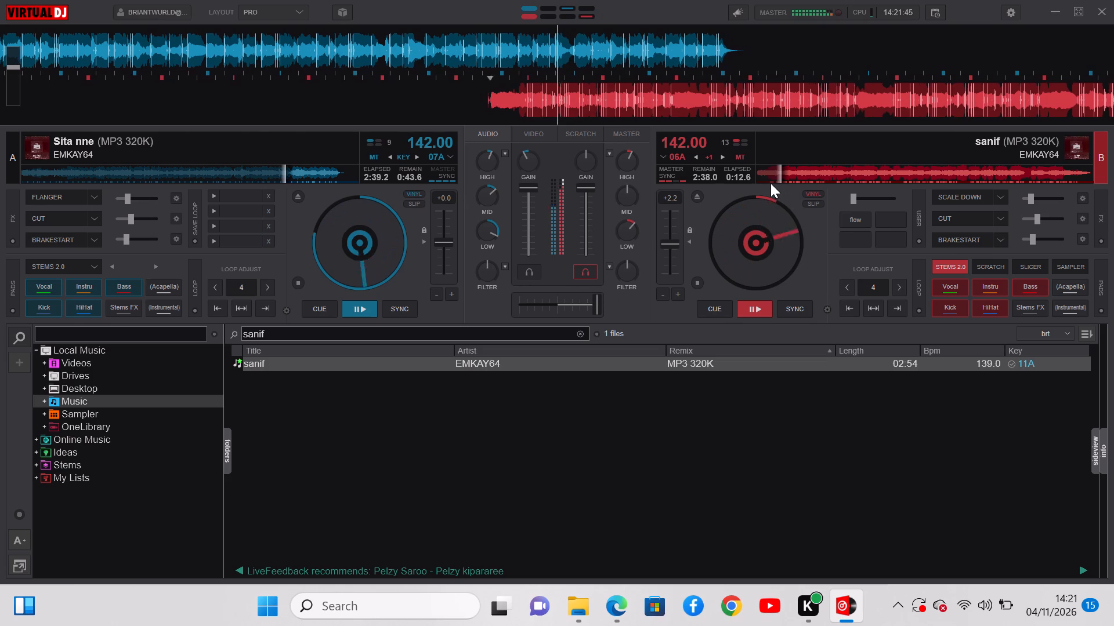
{"action": "left_click_drag", "start_coordinate": [771, 183], "coordinate": [765, 179]}
{"action": "left_click", "coordinate": [765, 179]}
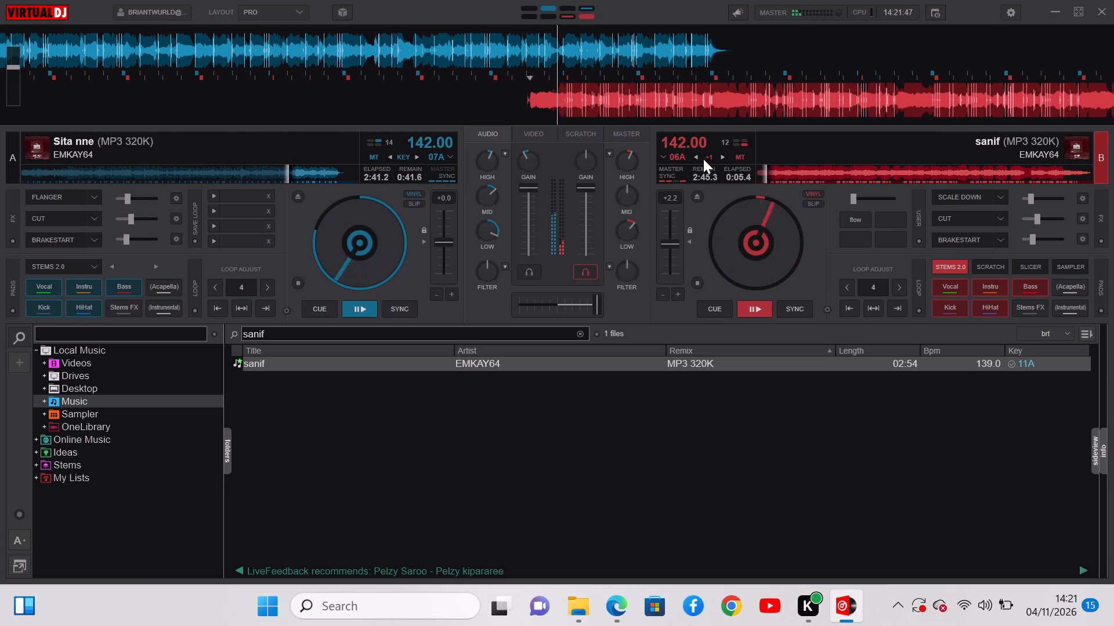
Lower the key of "sanif" on deck B by one semitone to 11A.
{"action": "left_click", "coordinate": [696, 158]}
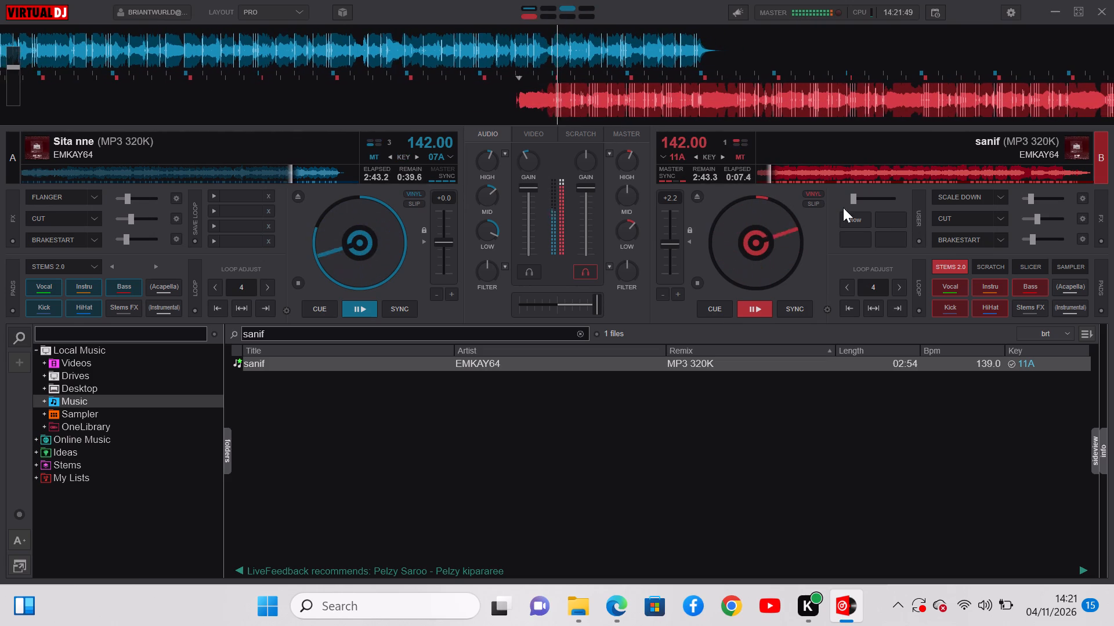
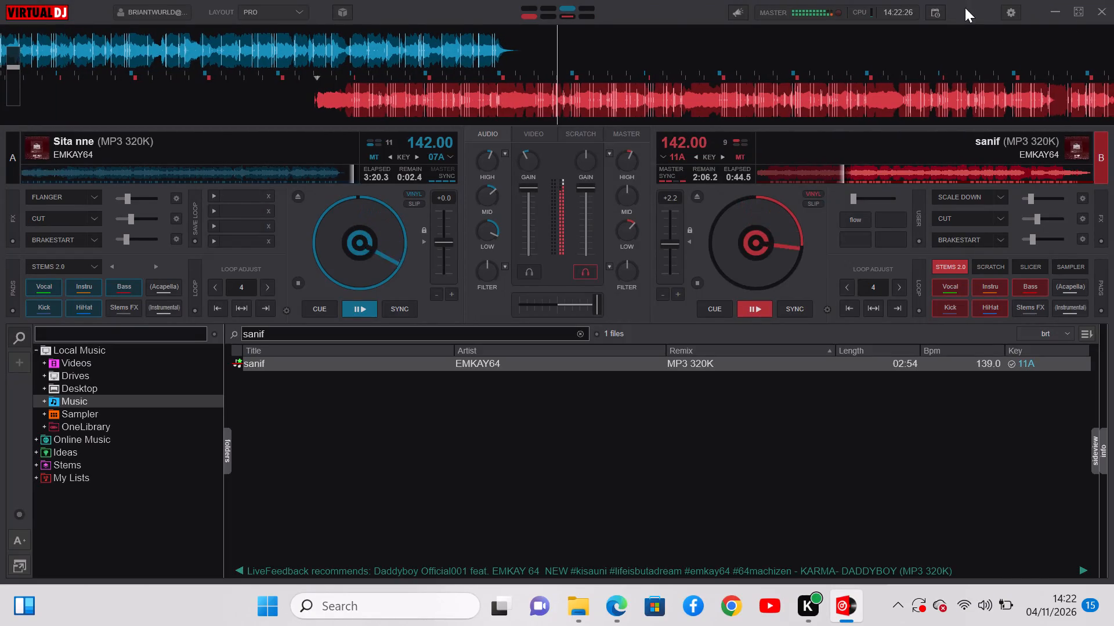
Check the running mixtape recording's time and file size on the Record settings page and close the settings.
{"action": "left_click", "coordinate": [1001, 15]}
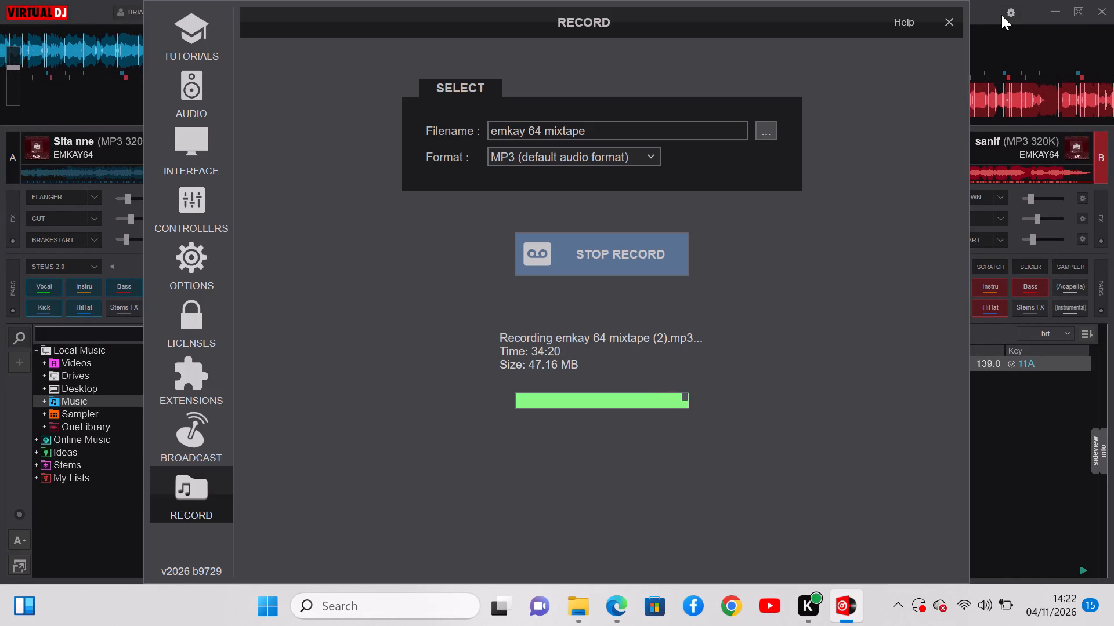
{"action": "left_click", "coordinate": [949, 20]}
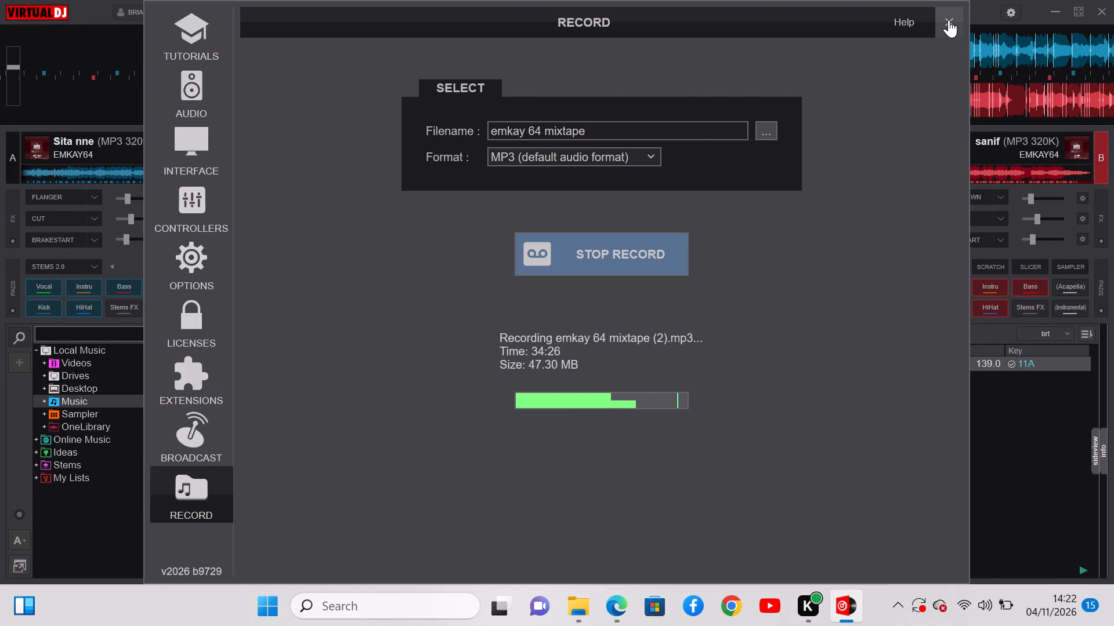
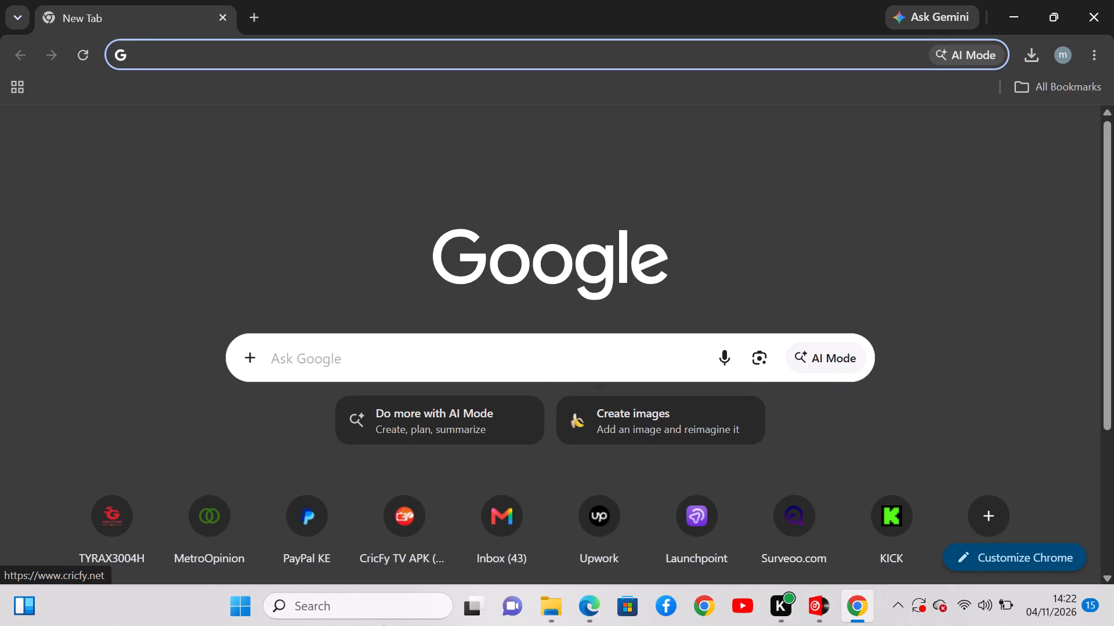
Open the MetroOpinion shortcut, and search Google for "meta trading" instead.
{"action": "left_click", "coordinate": [226, 521]}
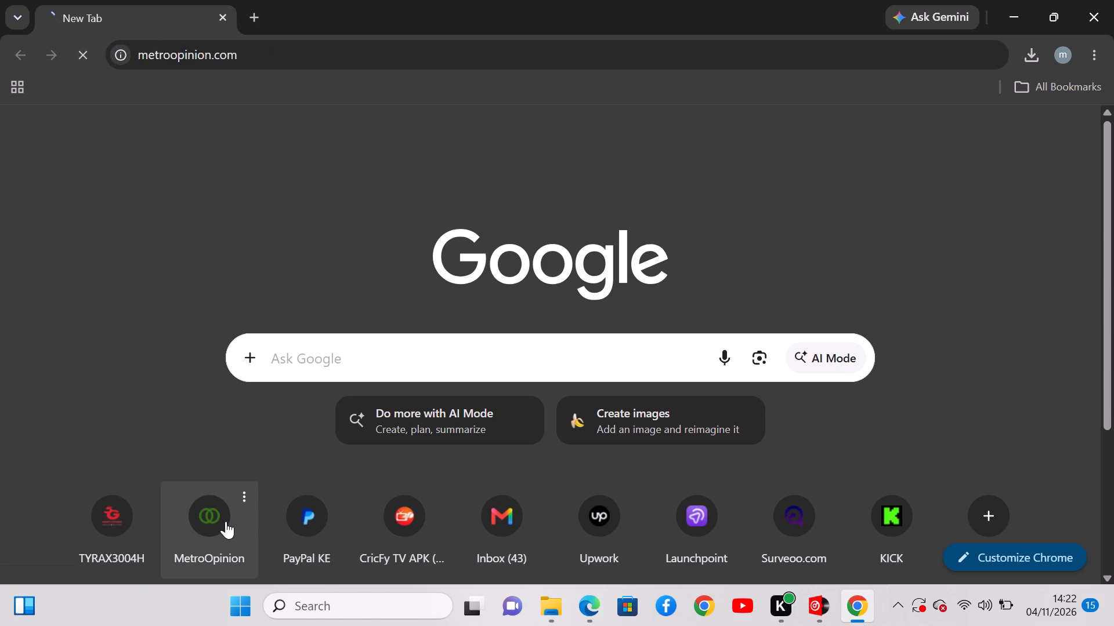
{"action": "left_click", "coordinate": [341, 363]}
{"action": "type", "text": "meta tradi"}
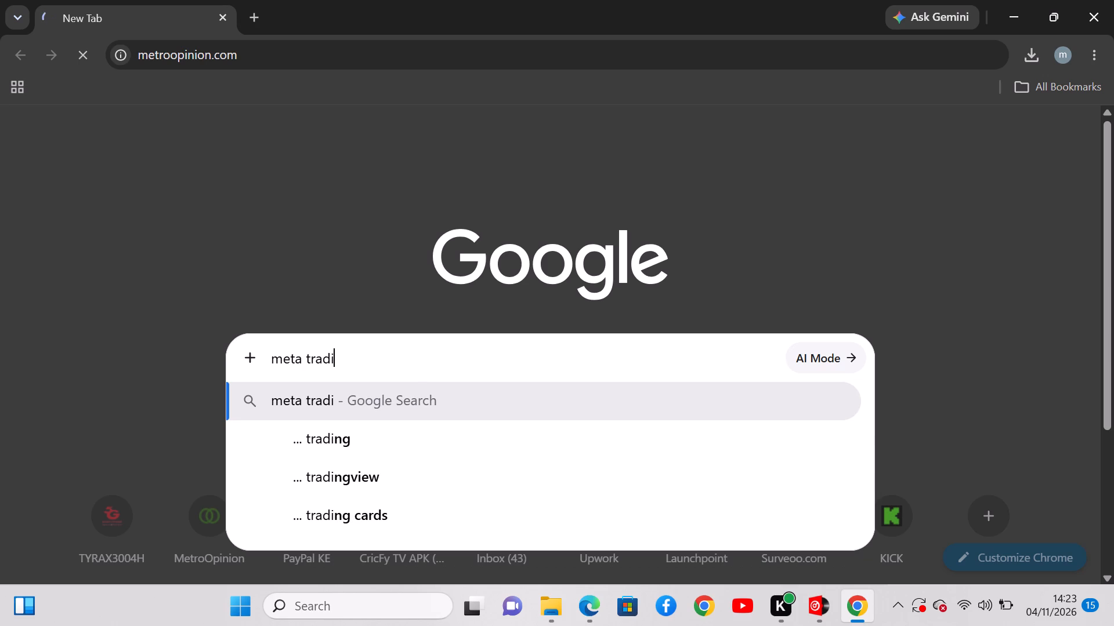
{"action": "left_click", "coordinate": [375, 442]}
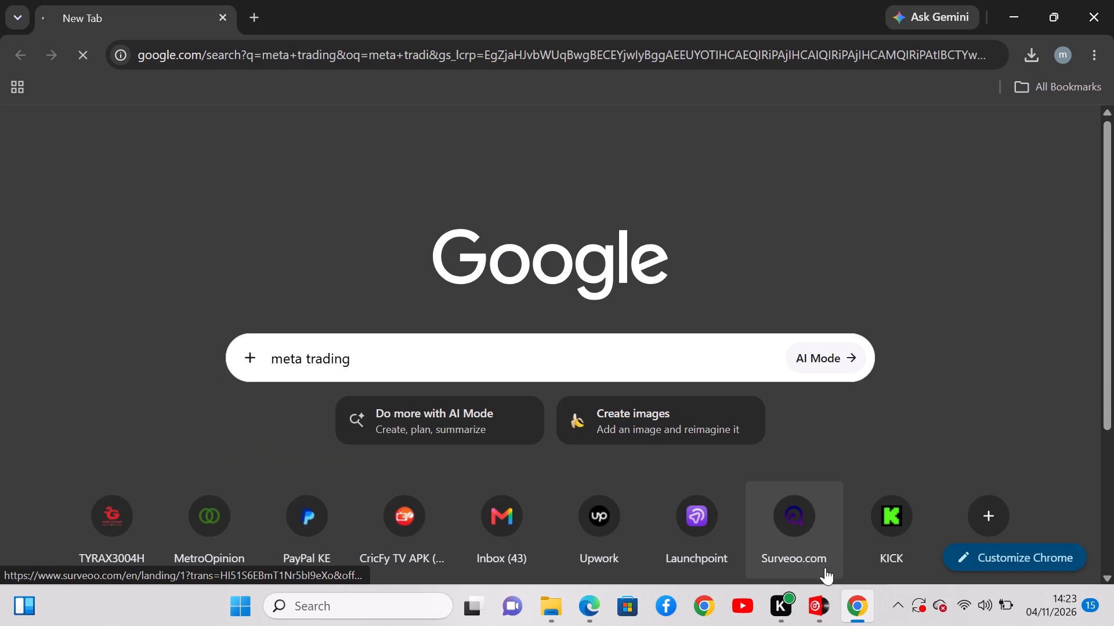
Switch to VirtualDJ and trigger the Air Horn sample twice from deck B's sampler pads.
{"action": "left_click", "coordinate": [816, 609]}
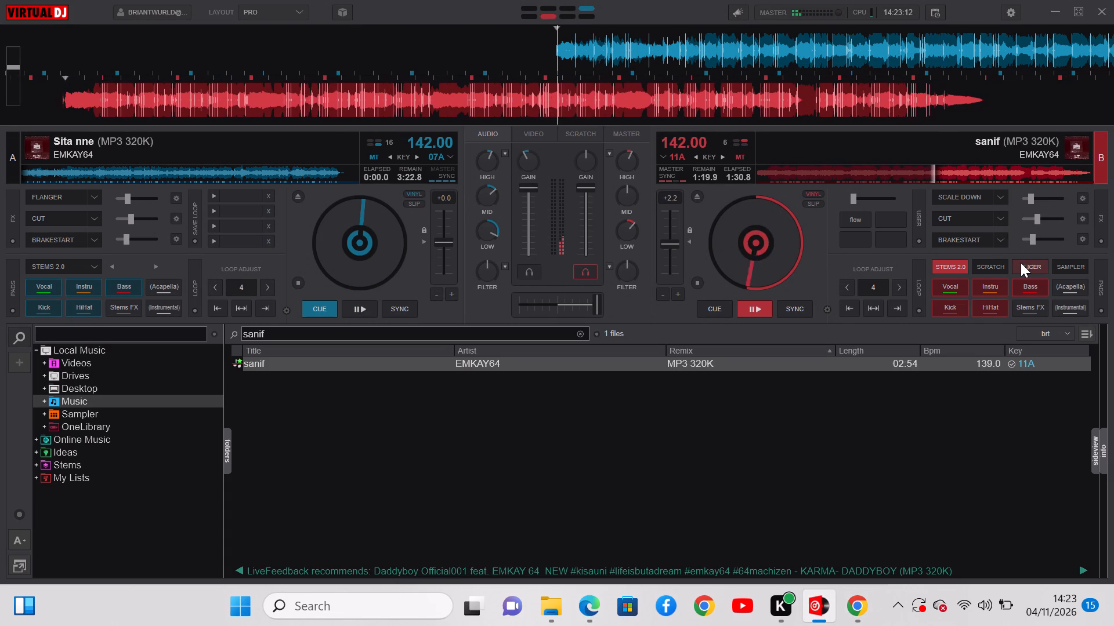
{"action": "left_click", "coordinate": [1059, 268]}
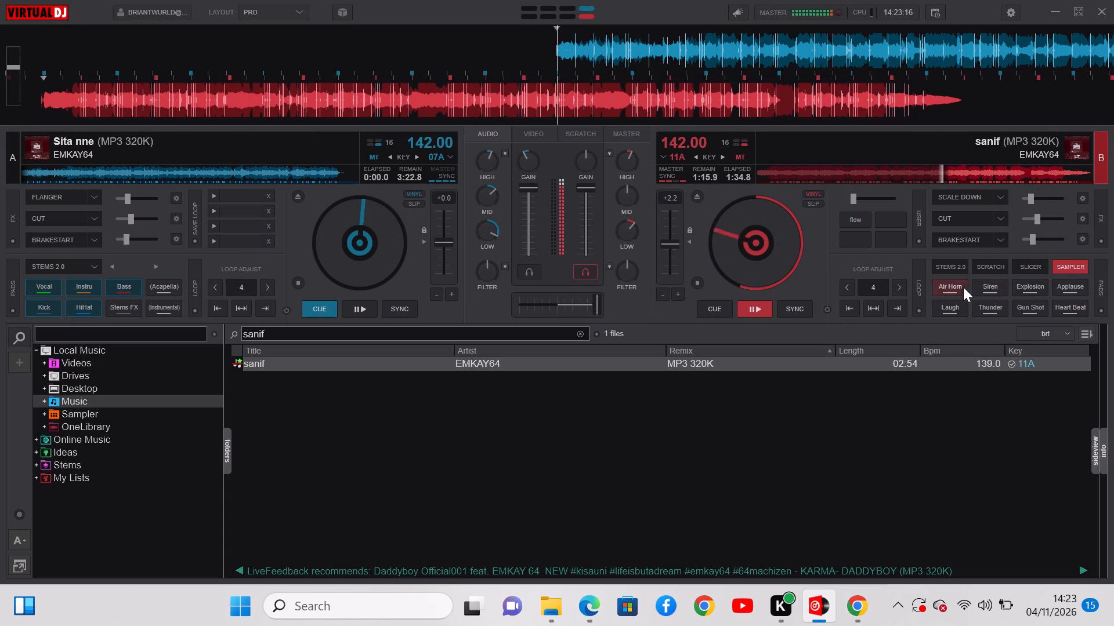
{"action": "left_click", "coordinate": [963, 286]}
{"action": "left_click", "coordinate": [963, 286]}
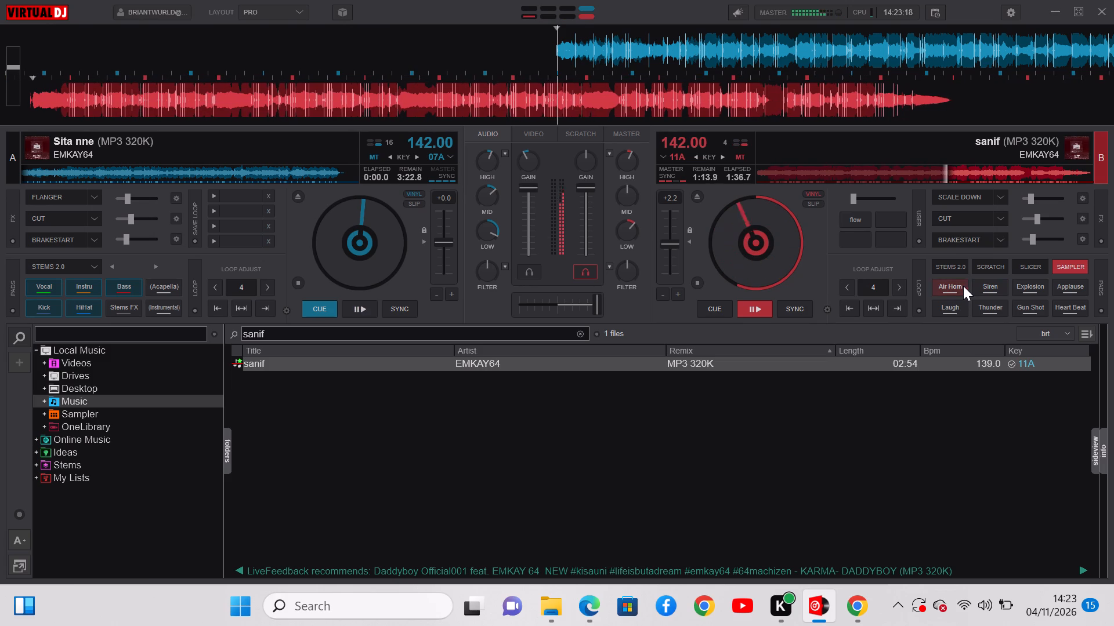
Bring back deck B's stems pads and mute the HiHat, Kick, Bass and Instru stems so only the vocal plays.
{"action": "left_click", "coordinate": [957, 268]}
{"action": "left_click", "coordinate": [988, 307]}
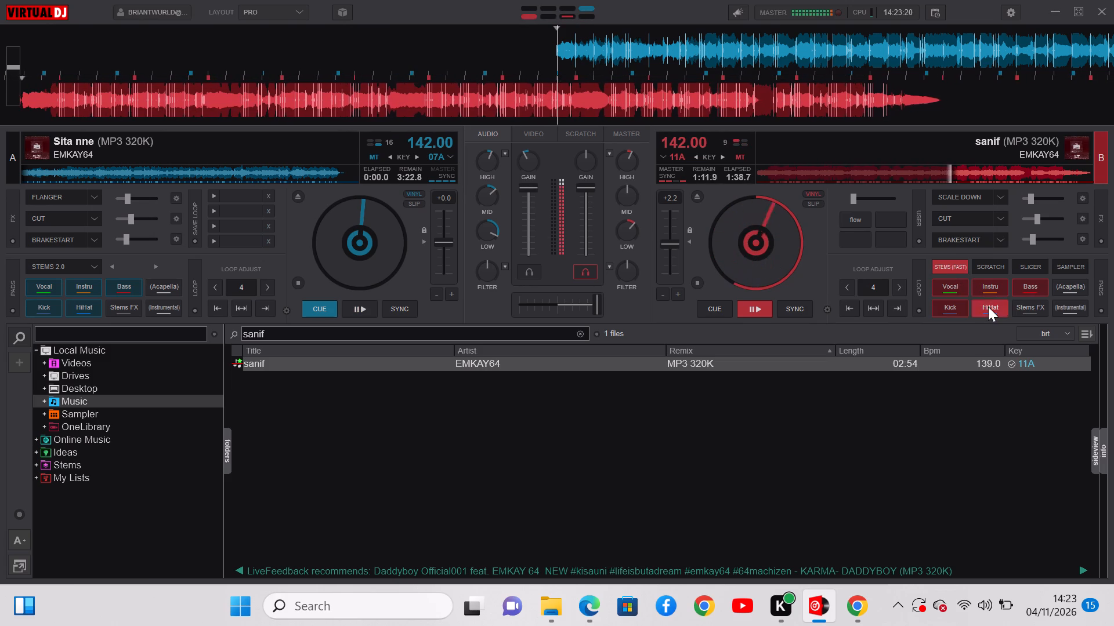
{"action": "left_click", "coordinate": [950, 312]}
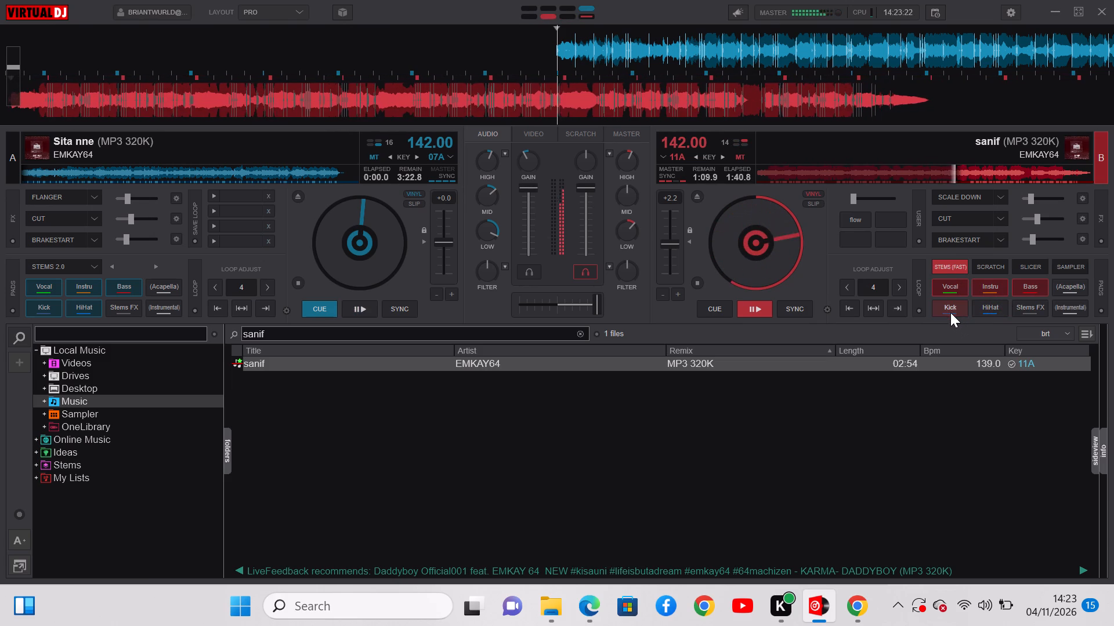
{"action": "left_click", "coordinate": [1021, 288]}
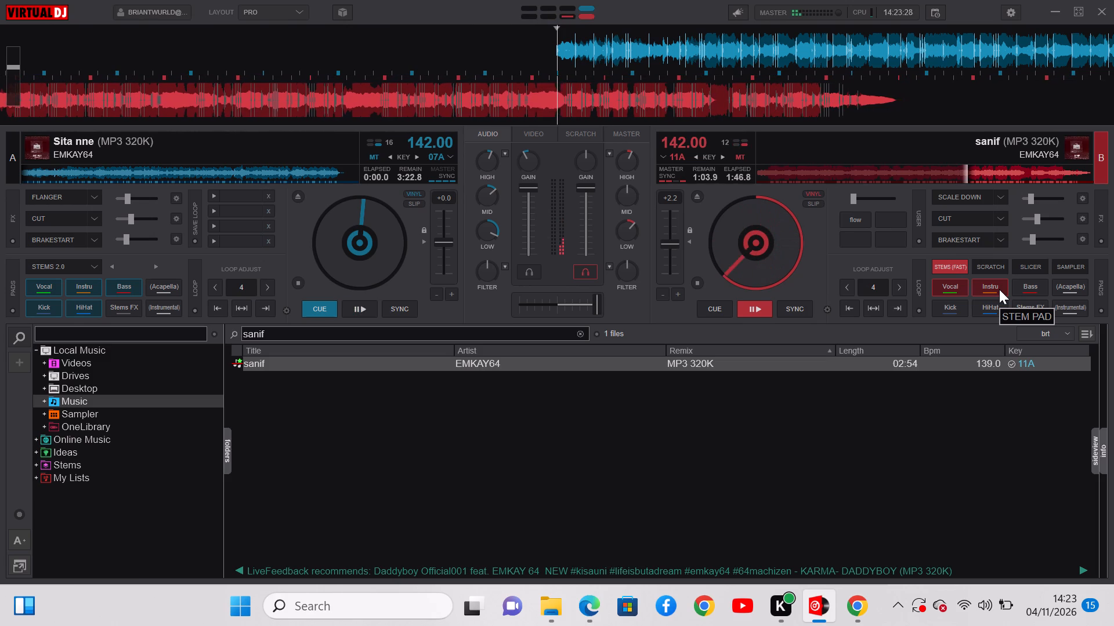
{"action": "left_click", "coordinate": [999, 289]}
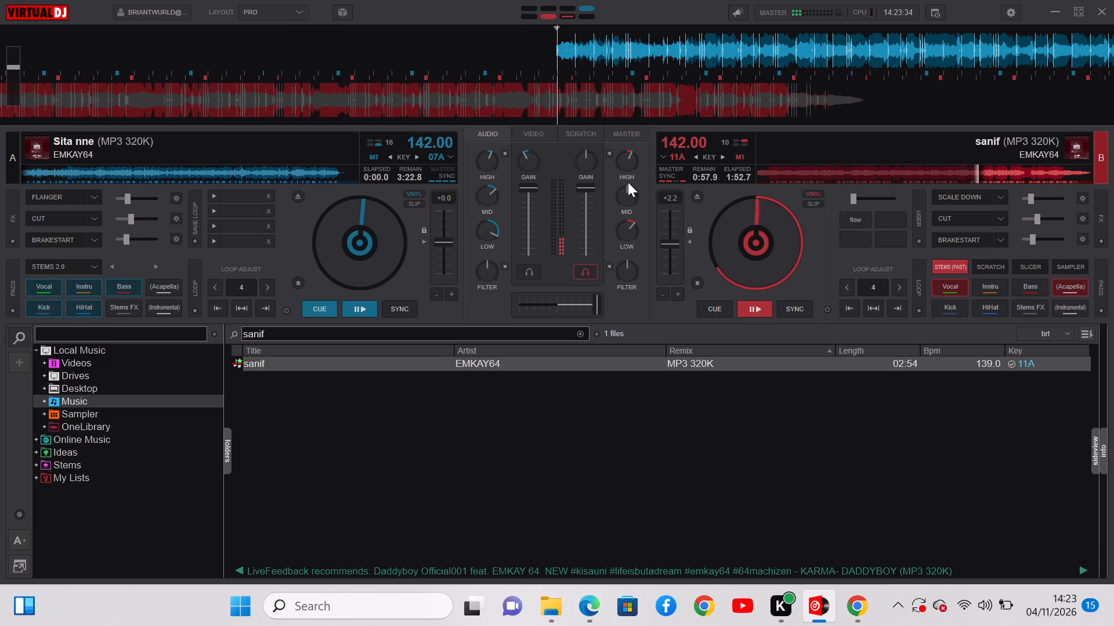
Boost deck B's mid EQ well above its centre setting.
{"action": "right_click_drag", "start_coordinate": [627, 183], "coordinate": [645, 183]}
{"action": "left_click_drag", "start_coordinate": [628, 186], "coordinate": [631, 186]}
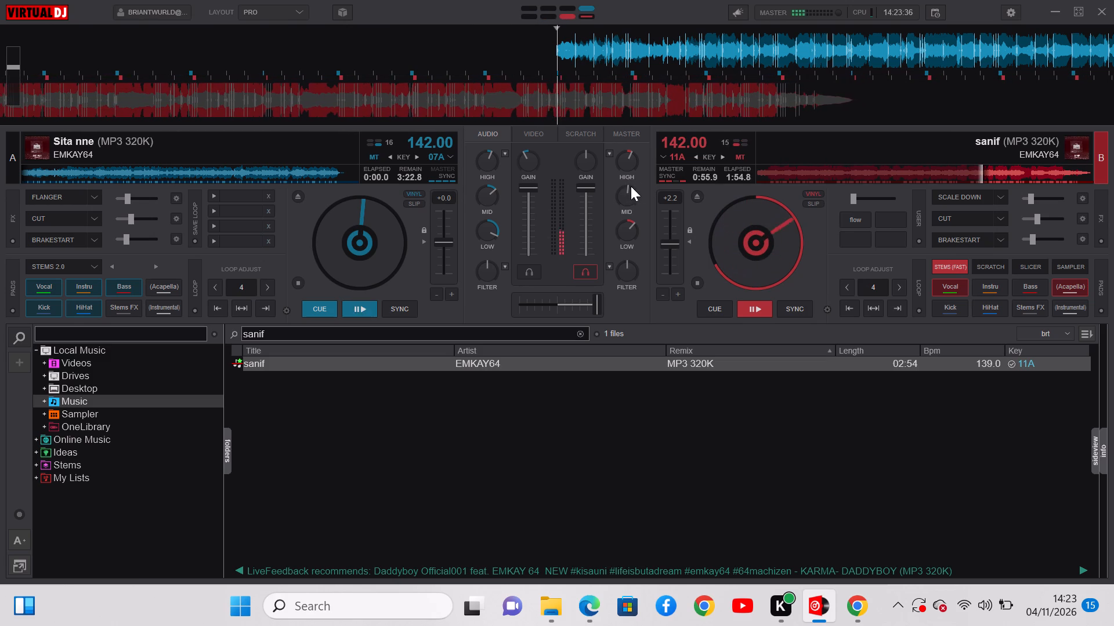
{"action": "left_click_drag", "start_coordinate": [631, 186], "coordinate": [672, 186]}
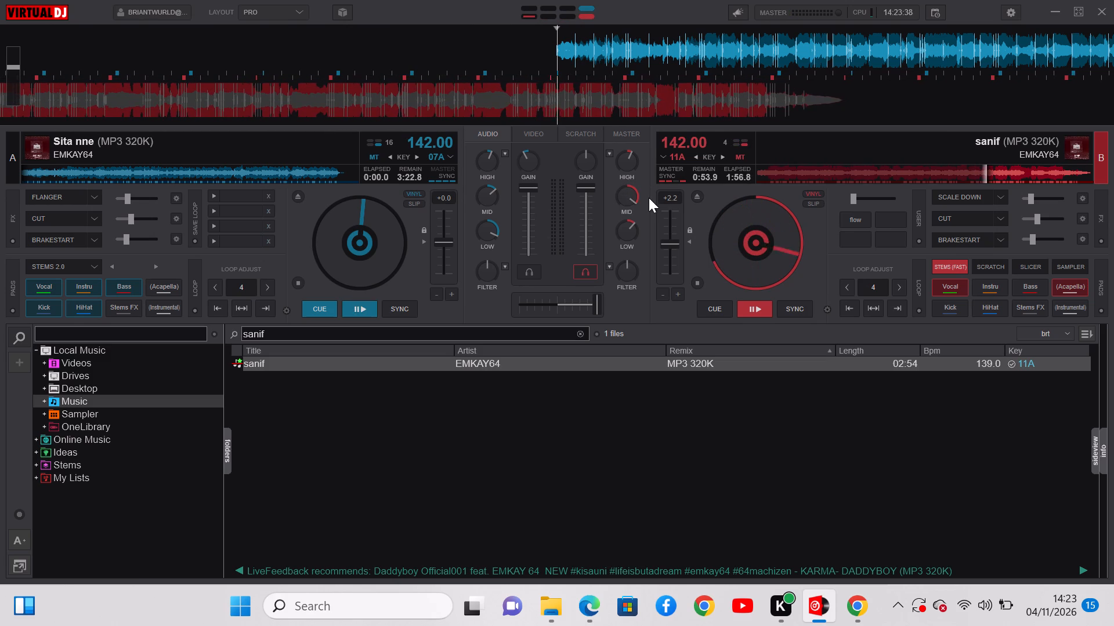
{"action": "left_click_drag", "start_coordinate": [638, 201], "coordinate": [640, 192]}
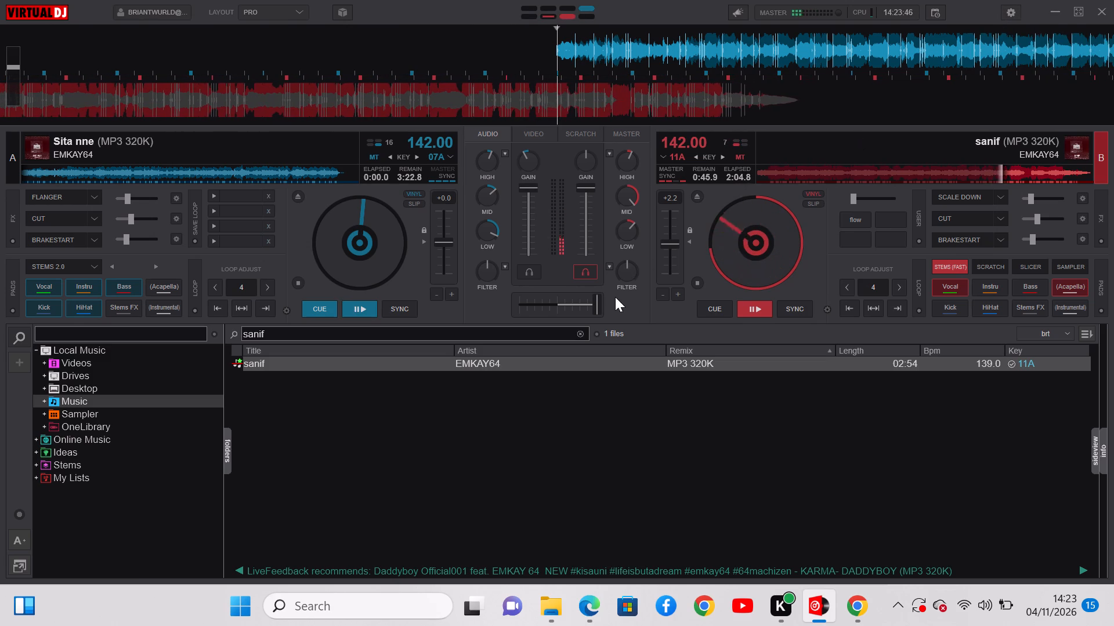
Sweep the crossfader from deck B past centre toward deck A and back several times, ending at the centre.
{"action": "left_click_drag", "start_coordinate": [596, 303], "coordinate": [585, 303]}
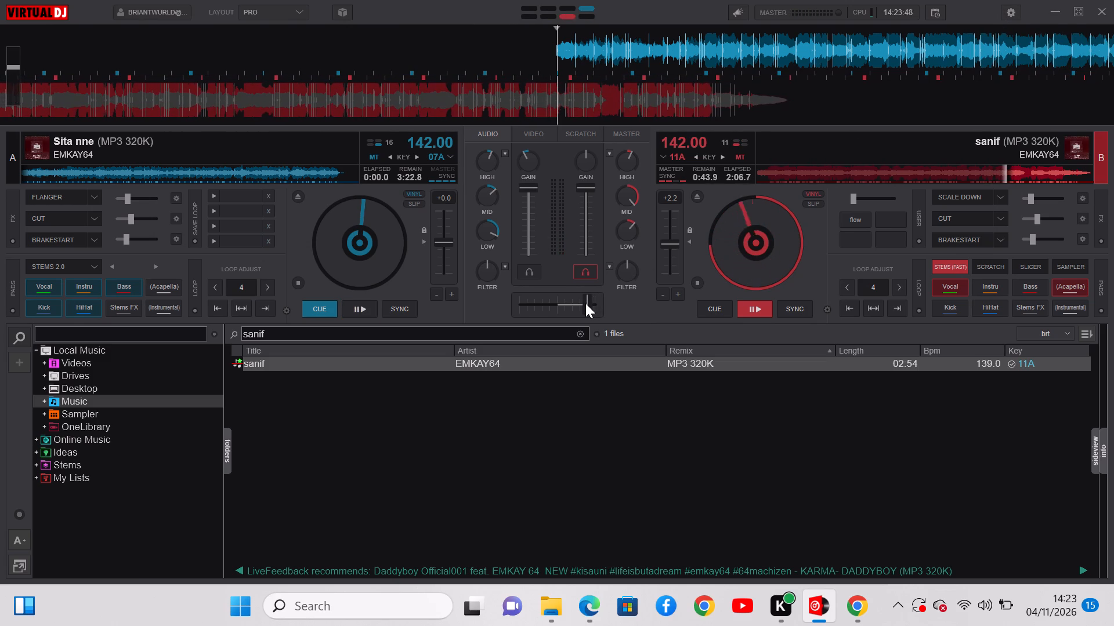
{"action": "left_click_drag", "start_coordinate": [585, 303], "coordinate": [557, 311]}
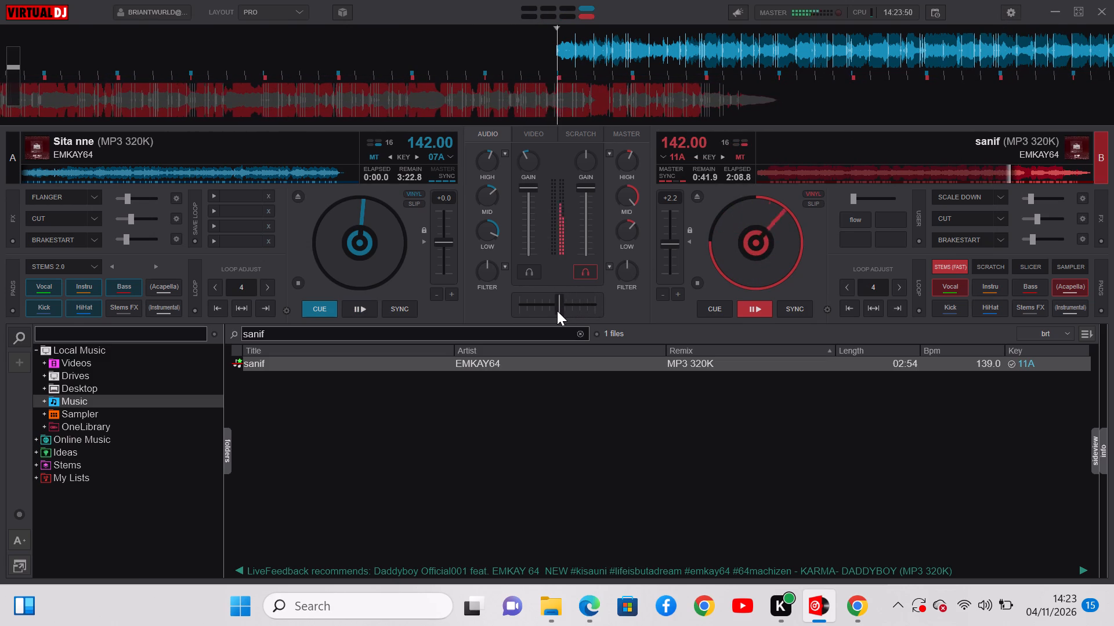
{"action": "left_click_drag", "start_coordinate": [557, 311], "coordinate": [537, 322]}
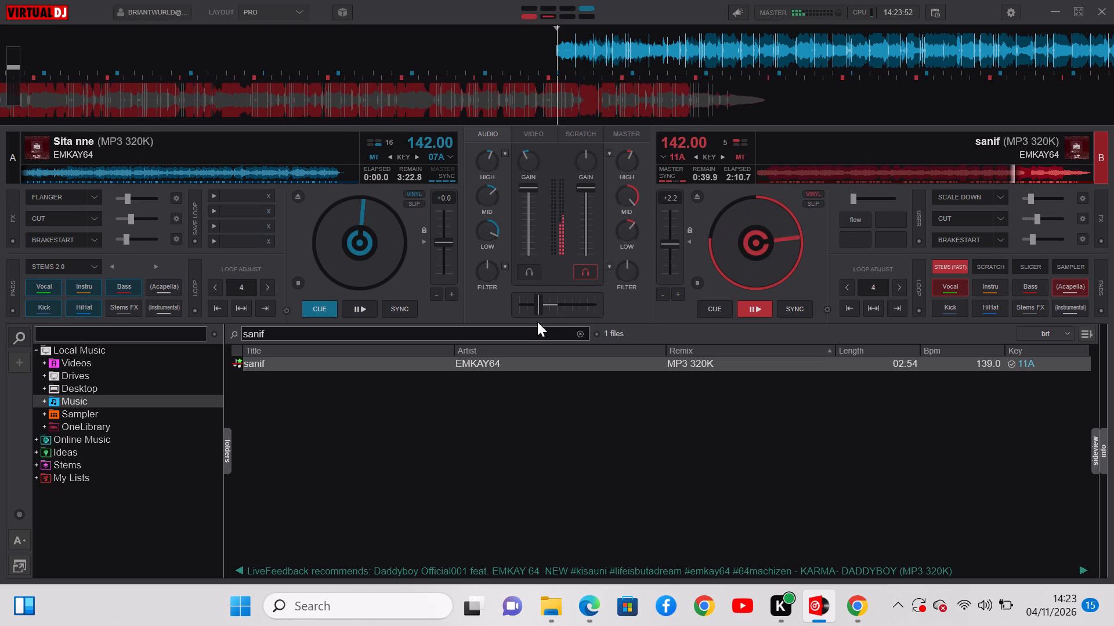
{"action": "left_click_drag", "start_coordinate": [537, 322], "coordinate": [555, 317]}
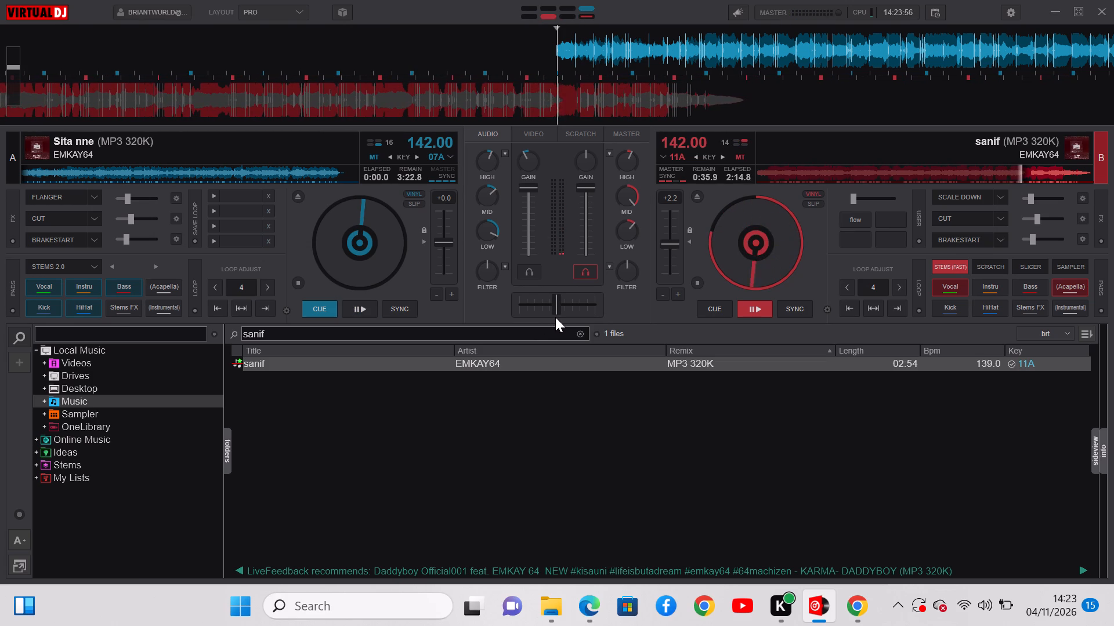
{"action": "left_click_drag", "start_coordinate": [555, 317], "coordinate": [540, 323]}
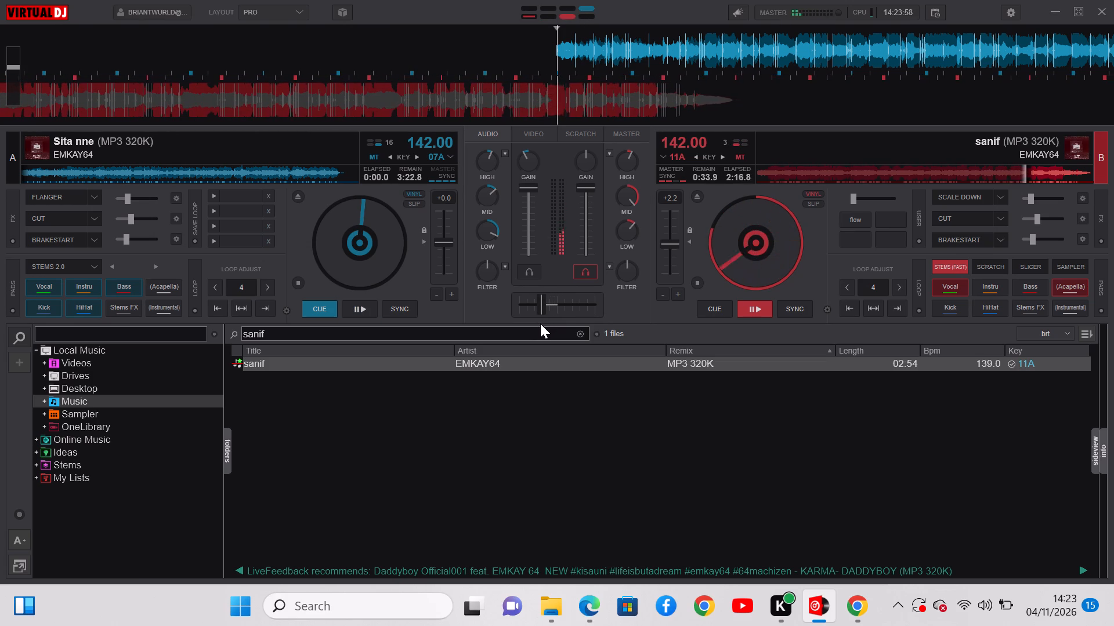
{"action": "left_click_drag", "start_coordinate": [540, 323], "coordinate": [548, 290]}
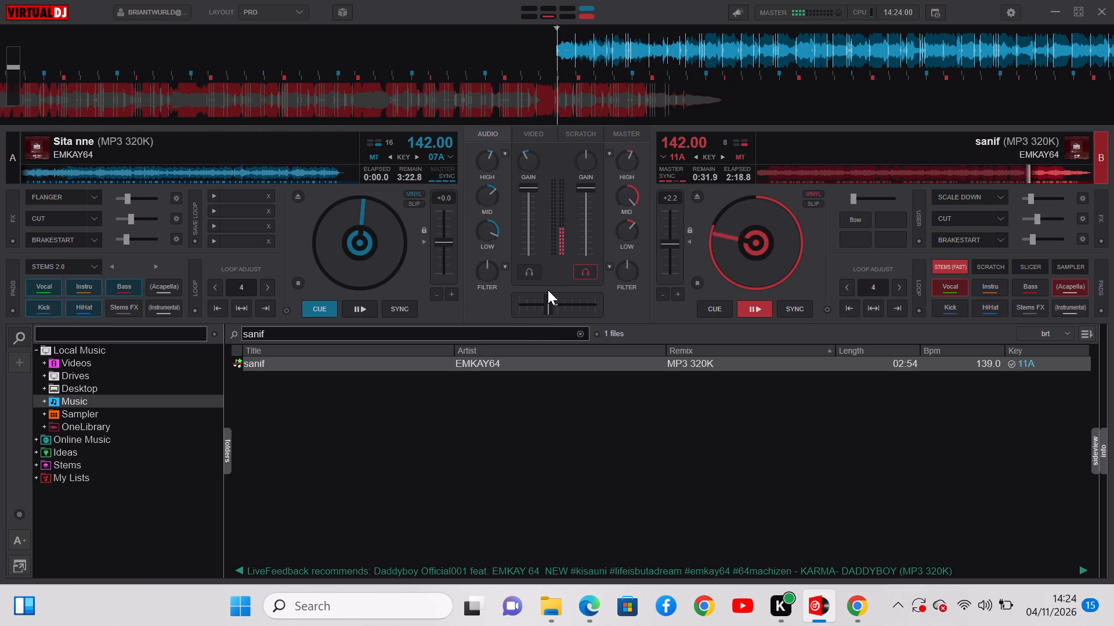
{"action": "left_click_drag", "start_coordinate": [548, 290], "coordinate": [548, 291]}
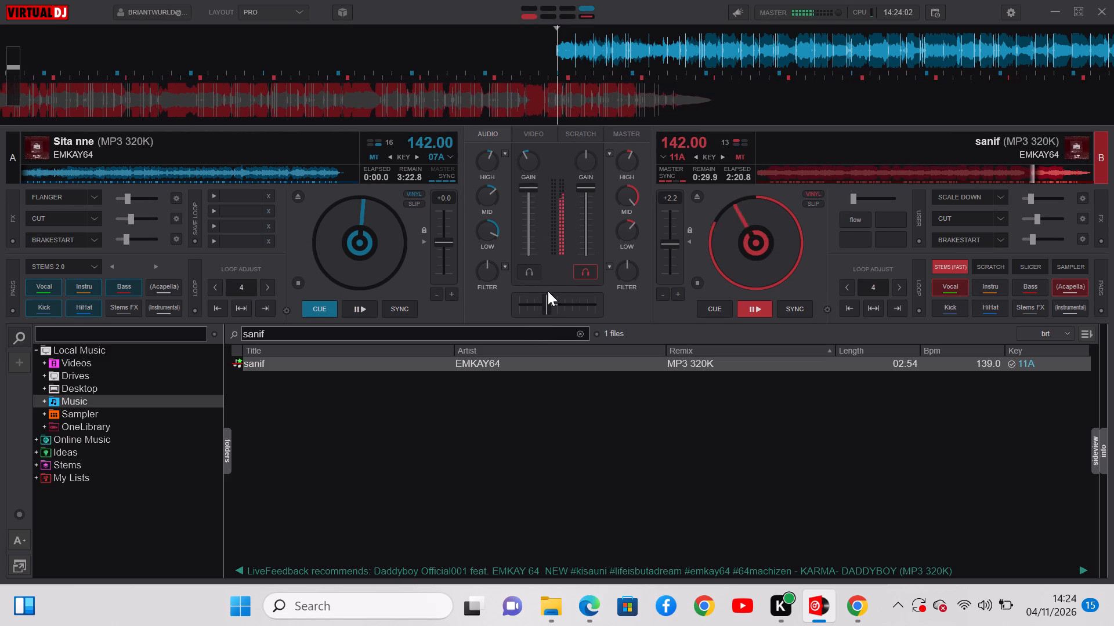
{"action": "left_click_drag", "start_coordinate": [548, 291], "coordinate": [558, 293]}
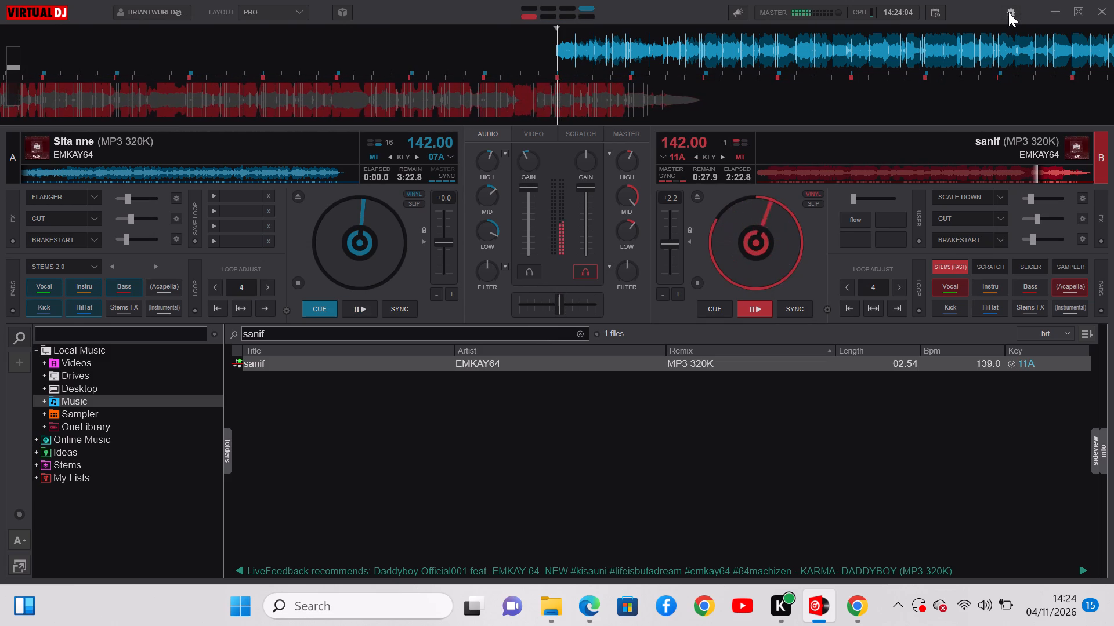
Stop the "emkay 64 mixtape" recording on the Record settings page and close the settings.
{"action": "left_click", "coordinate": [1008, 12]}
{"action": "left_click", "coordinate": [657, 266]}
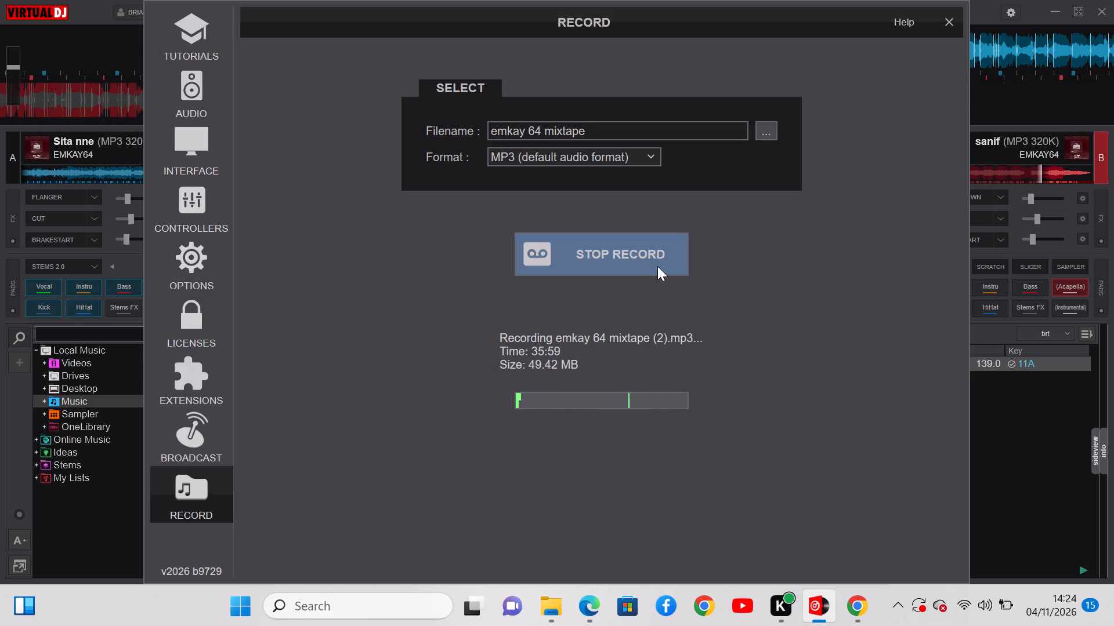
{"action": "left_click", "coordinate": [950, 23]}
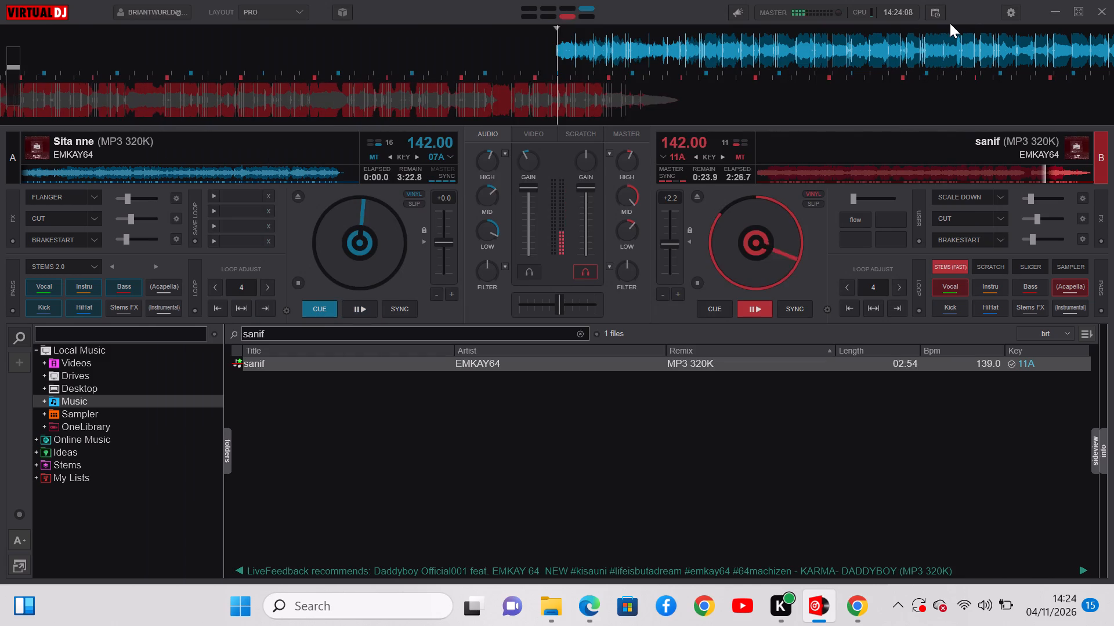
Pause "sanif" on deck B and exit VirtualDJ.
{"action": "key", "text": "space"}
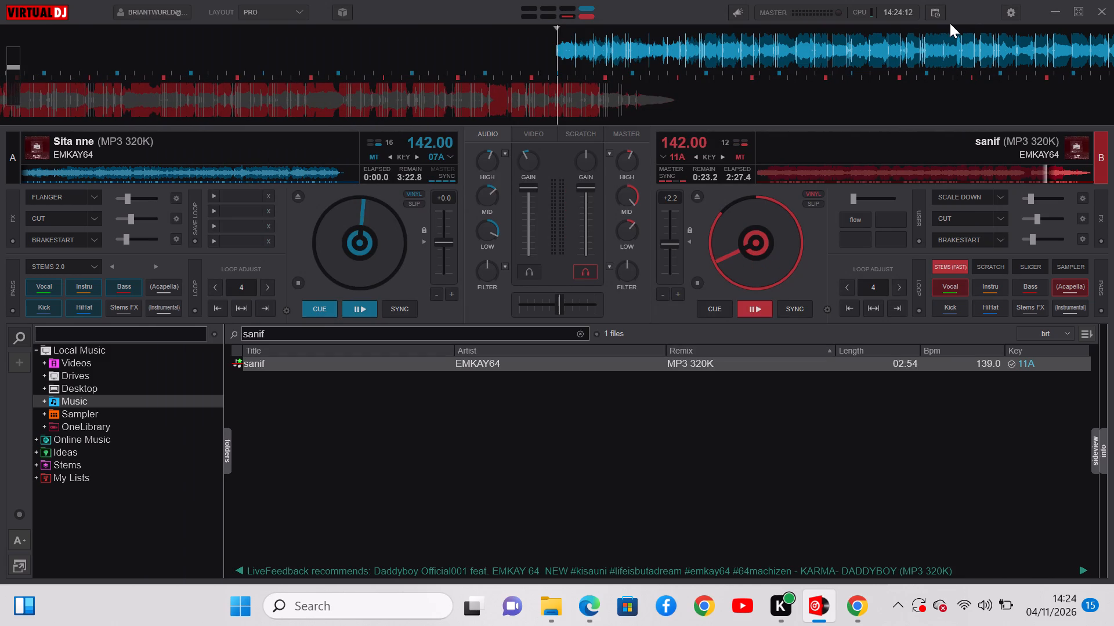
{"action": "left_click", "coordinate": [1099, 14]}
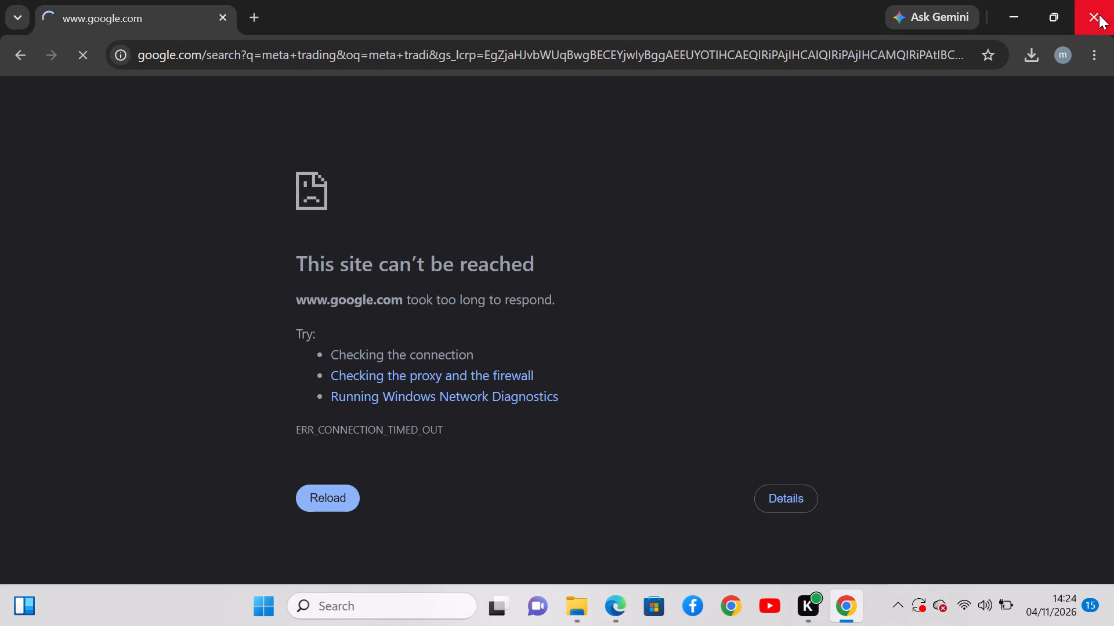
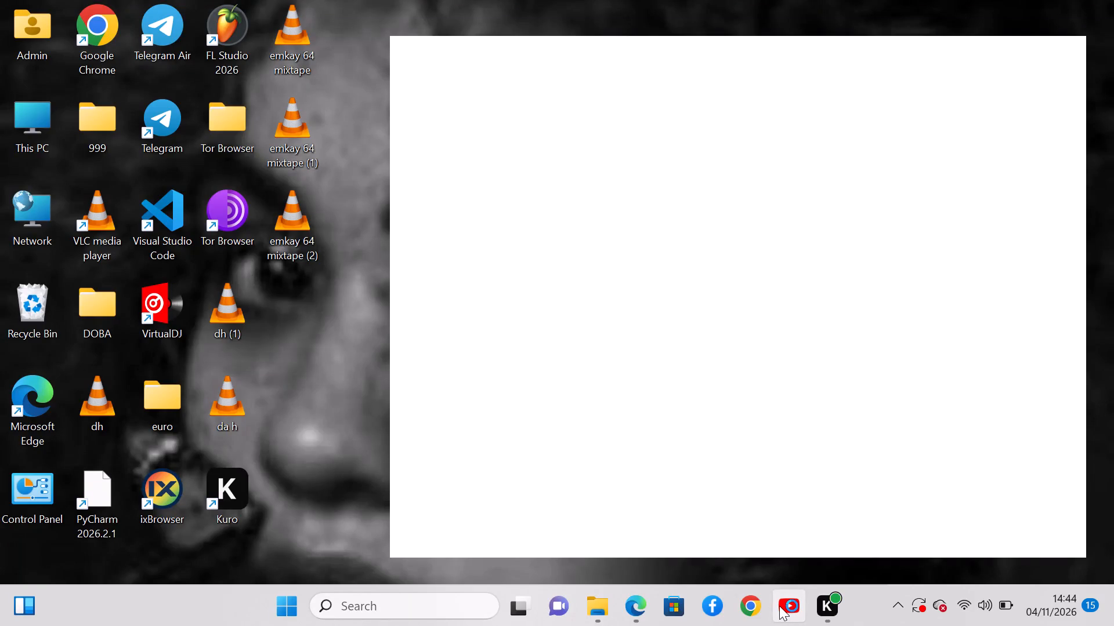
Switch to Microsoft Edge, pause the "KENYAN TRAP DANCEHALL MIXX" video on YouTube and minimise the browser.
{"action": "left_click", "coordinate": [360, 11]}
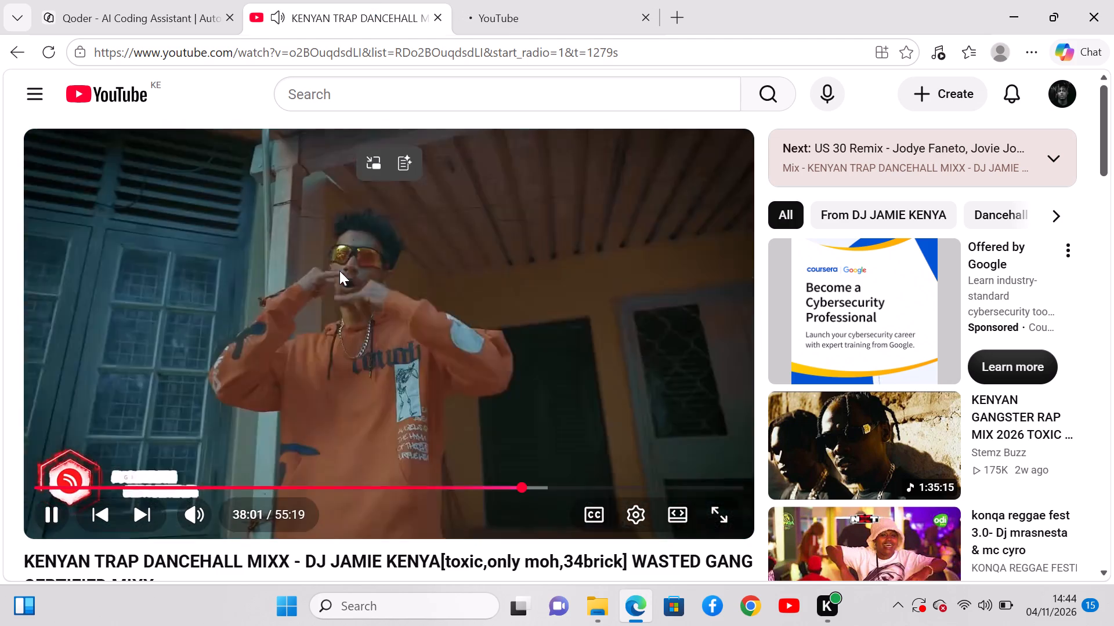
{"action": "key", "text": "space"}
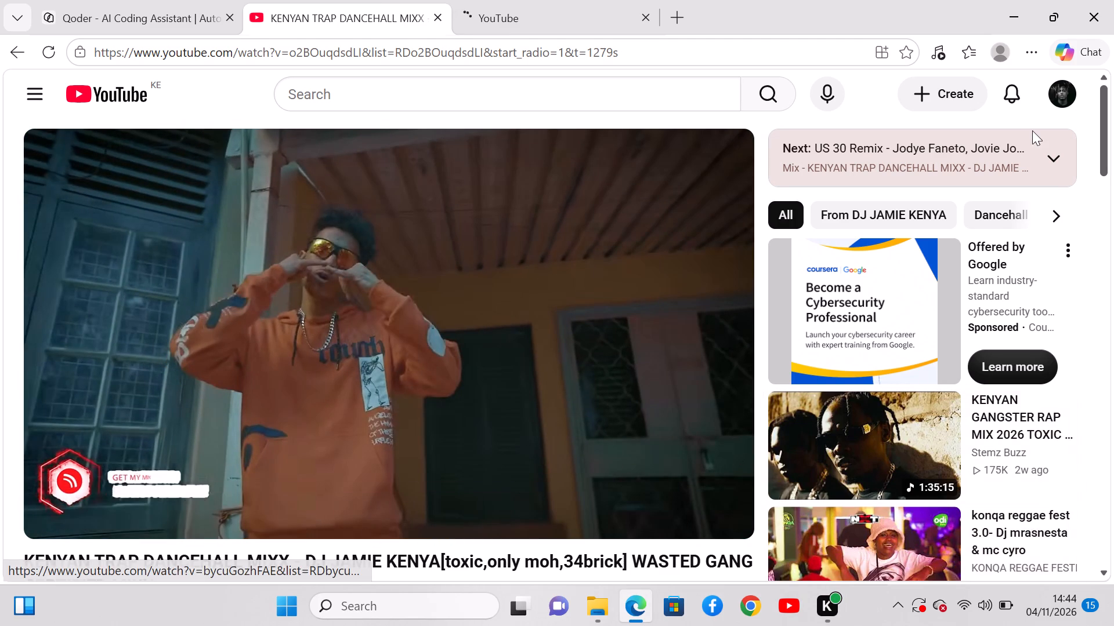
{"action": "left_click", "coordinate": [1004, 23]}
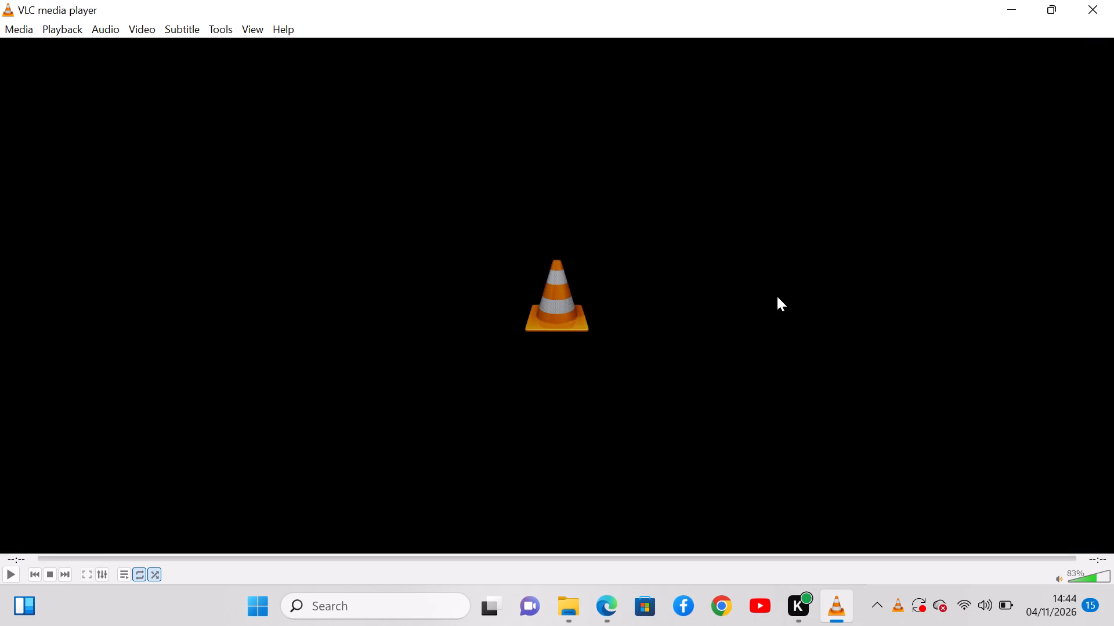
Try to play back the recorded "emkay 64 mixtape (1).mp3" in VLC media player.
{"action": "key", "text": "space"}
{"action": "key", "text": "space"}
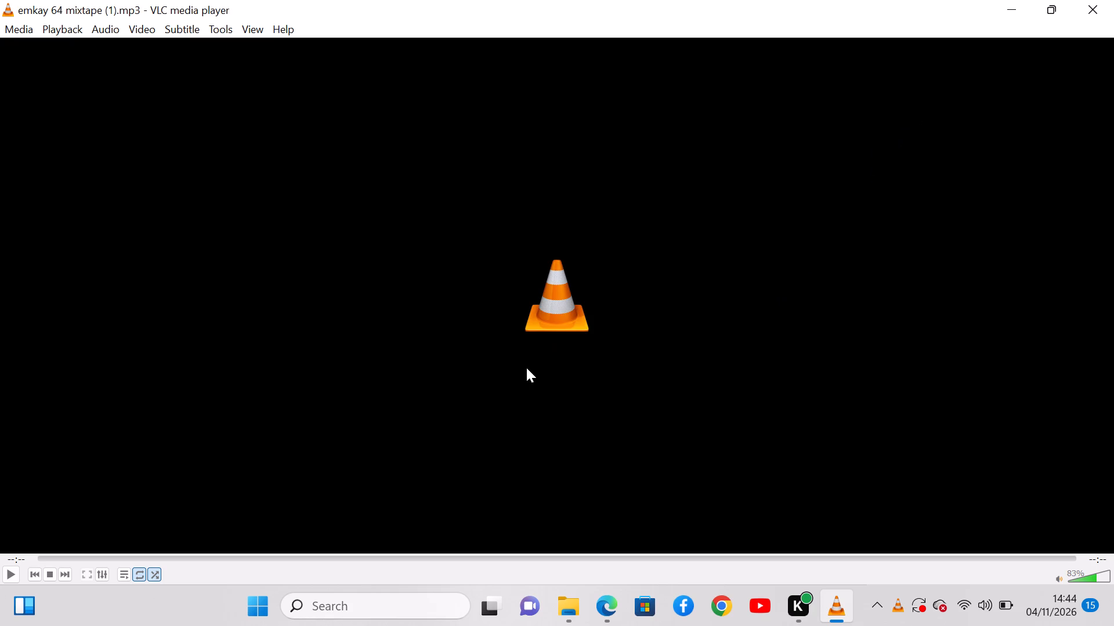
{"action": "left_click", "coordinate": [10, 571]}
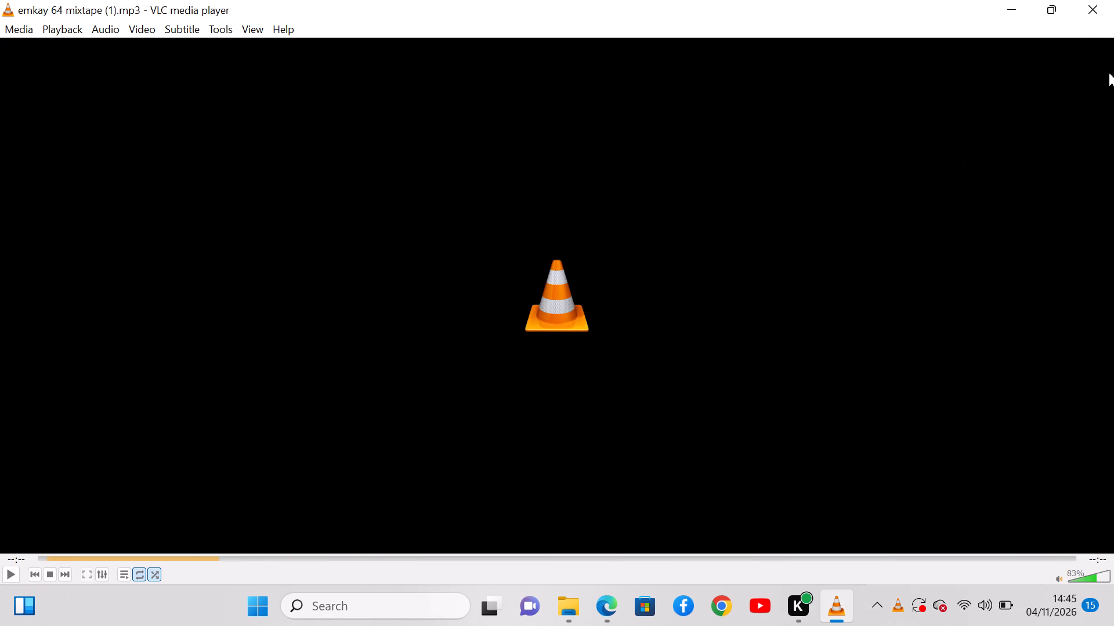